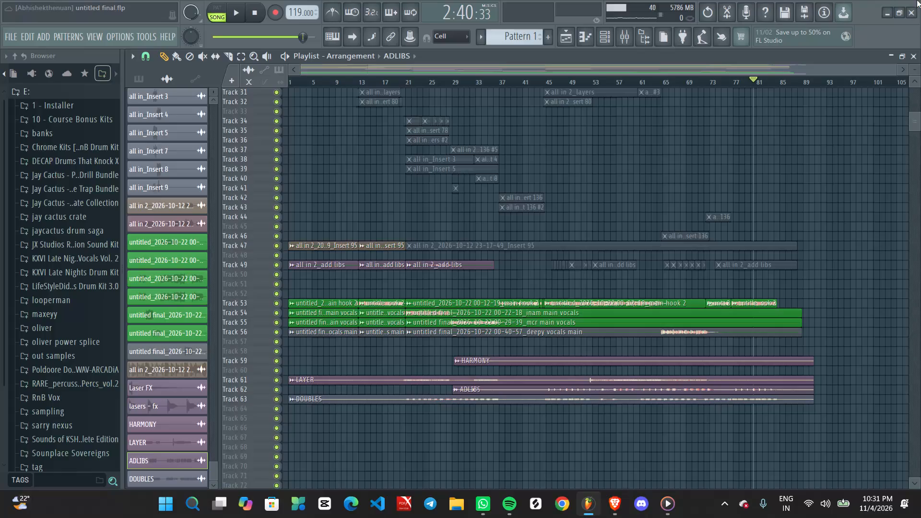
# Switch to the Brave browser and read the description of the "RAMPAGE" type beat video.
pyautogui.click(607, 506)
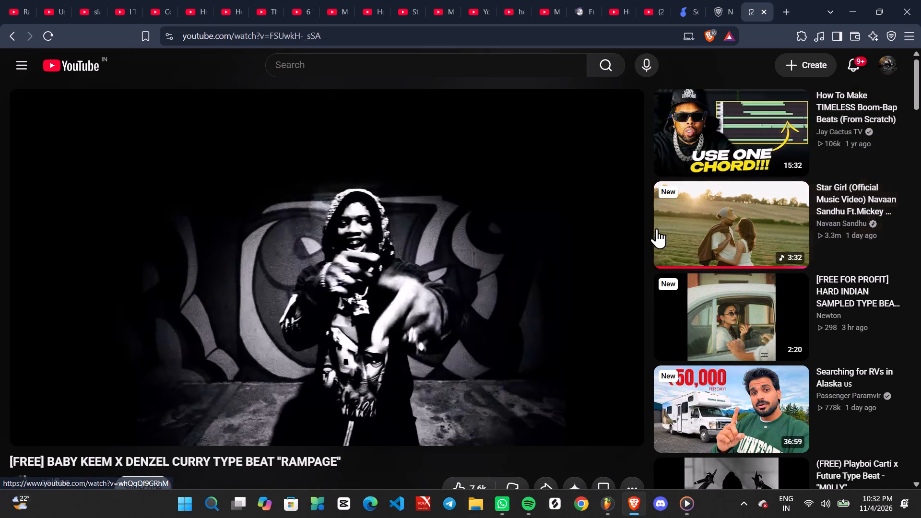
pyautogui.scroll(-4, 646, 229)
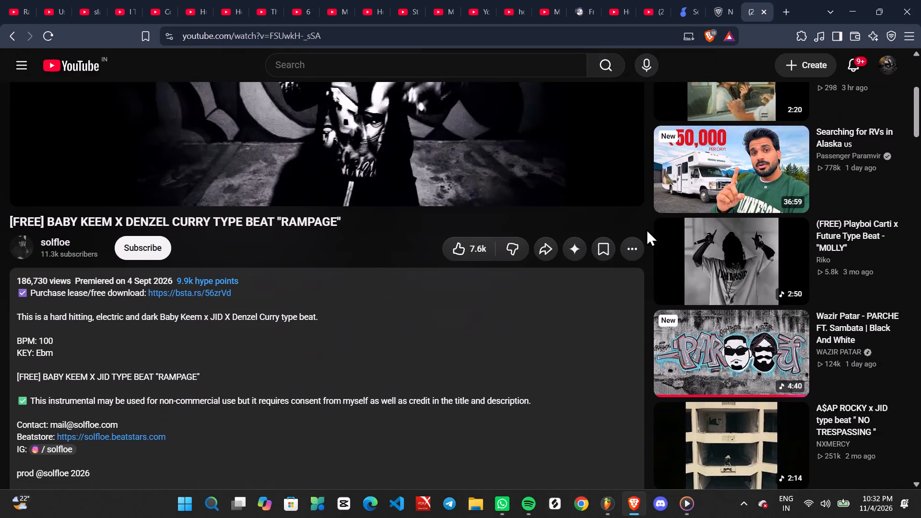
pyautogui.scroll(-4, 646, 229)
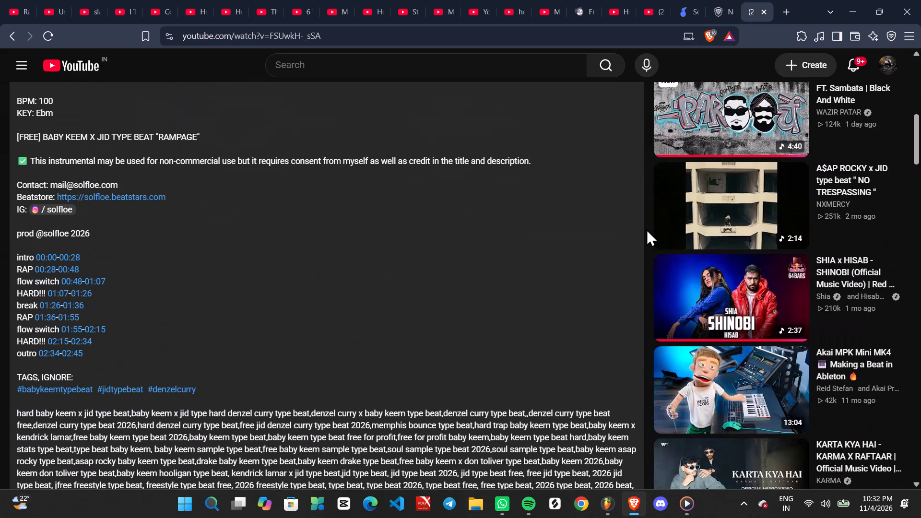
pyautogui.scroll(1, 647, 229)
pyautogui.scroll(-5, 647, 229)
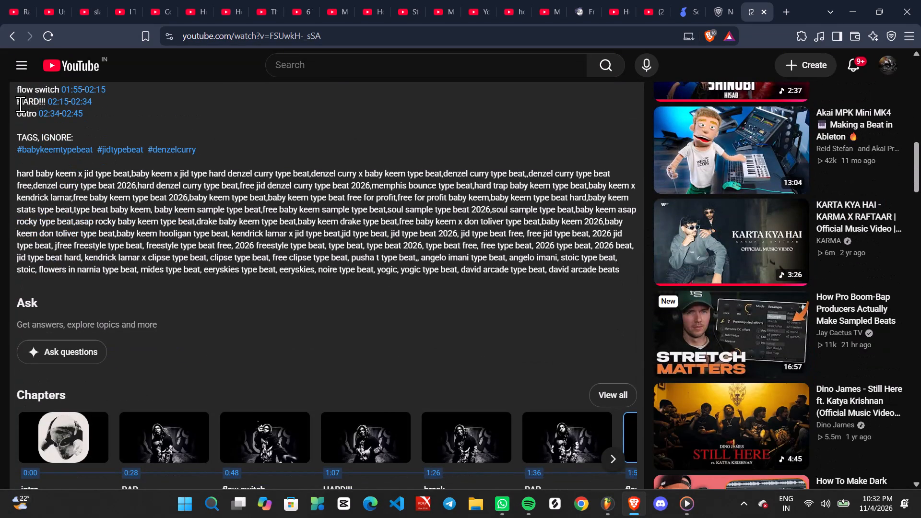
# Browse the YouTube home feed for a reference track and open the "Petrol | Arjan Dhillon" video.
pyautogui.click(64, 65)
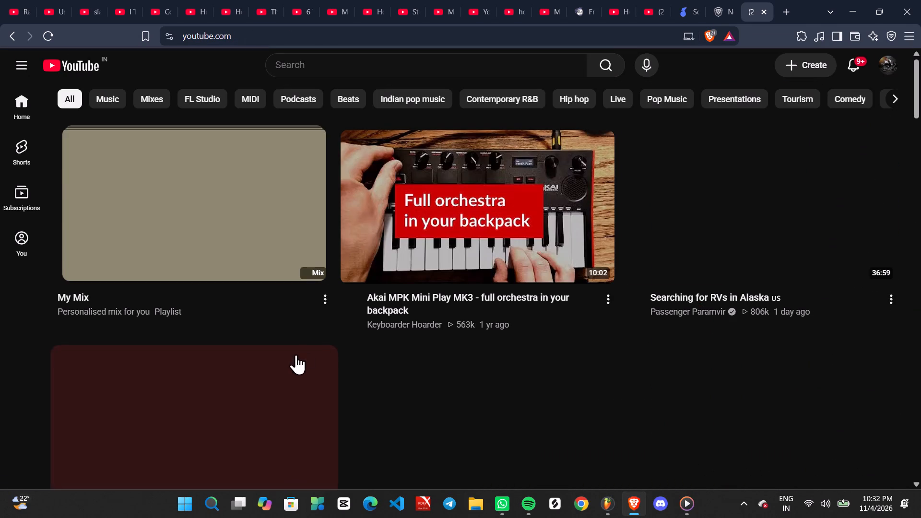
pyautogui.scroll(-4, 330, 326)
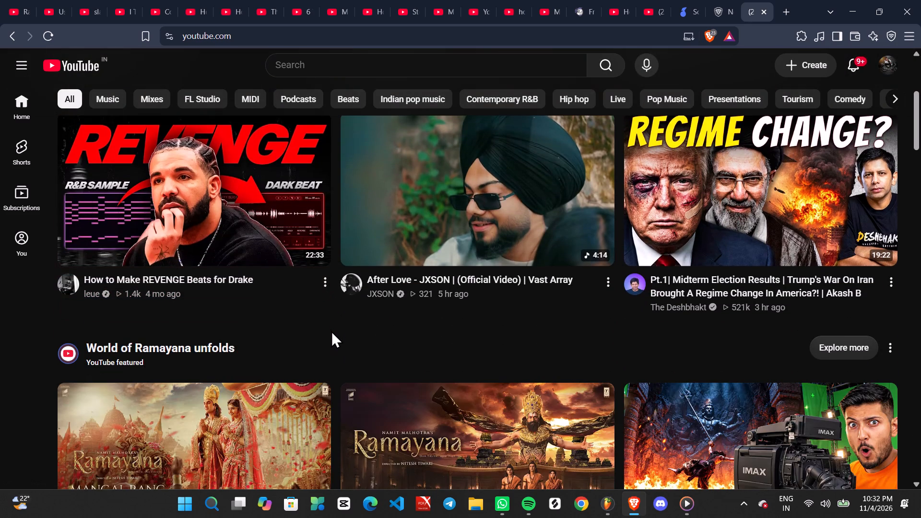
pyautogui.scroll(-2, 331, 330)
pyautogui.scroll(1, 331, 330)
pyautogui.scroll(-1, 331, 330)
pyautogui.scroll(4, 331, 330)
pyautogui.scroll(-5, 331, 330)
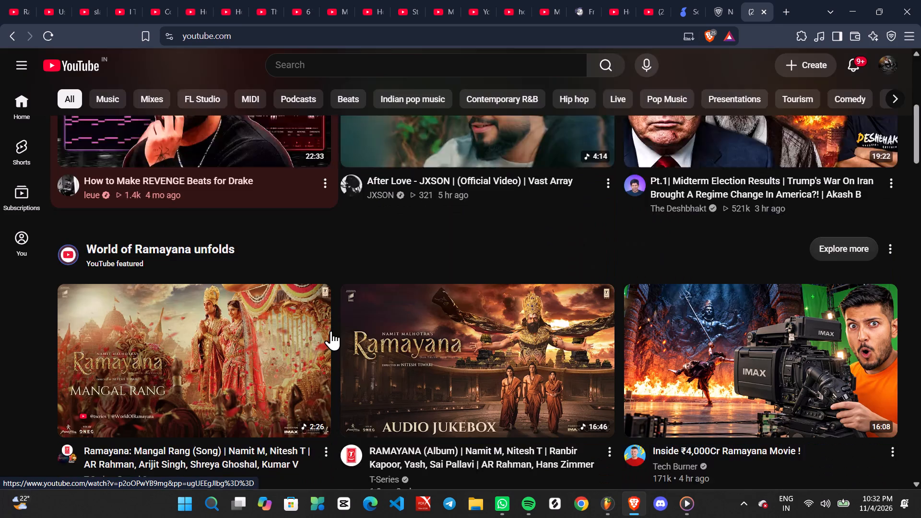
pyautogui.scroll(-5, 331, 330)
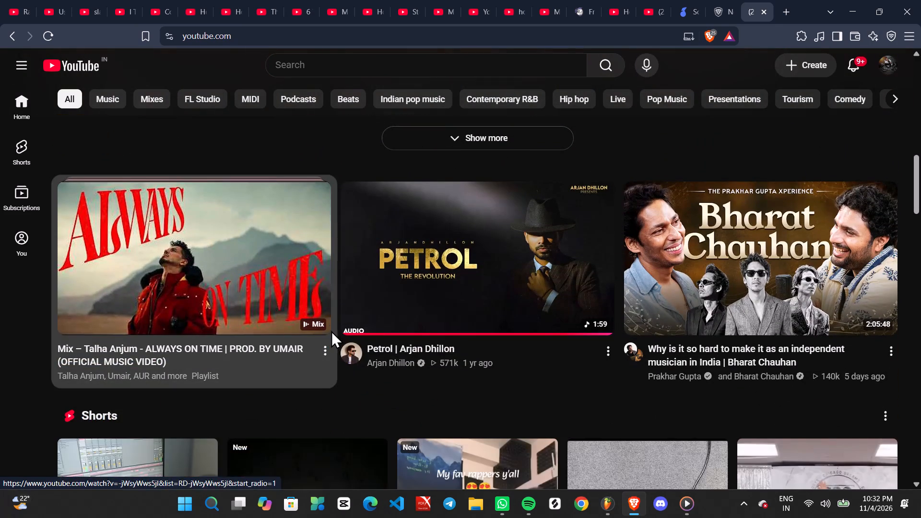
pyautogui.scroll(-1, 331, 330)
pyautogui.click(432, 206)
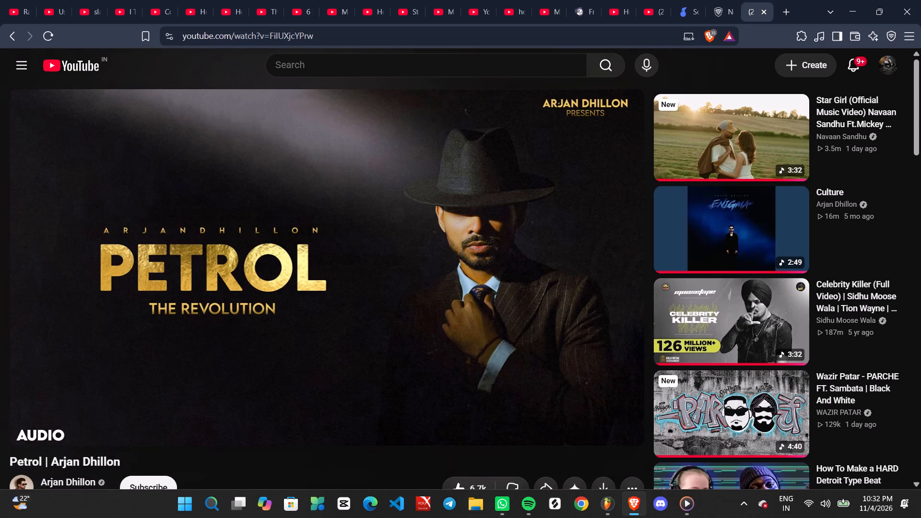
# Raise the playback volume of the Petrol video to about half.
pyautogui.moveTo(85, 433); pyautogui.dragTo(91, 433)
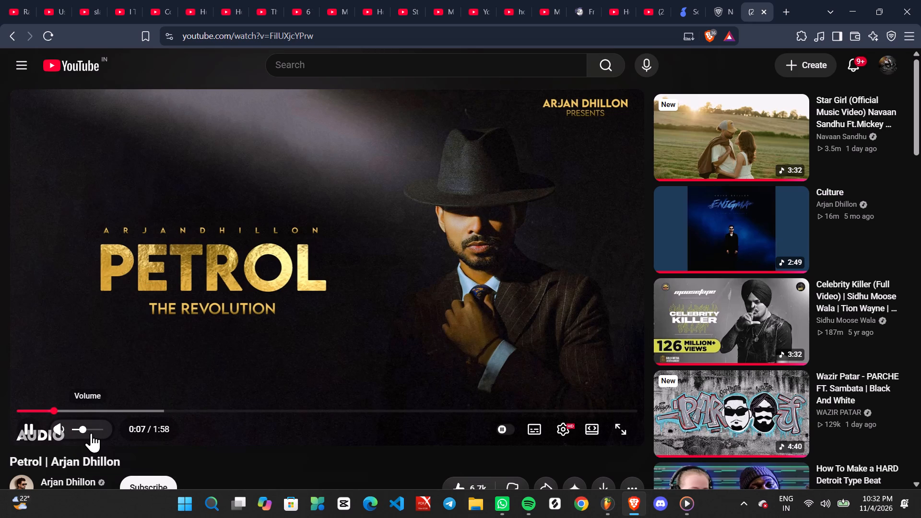
pyautogui.moveTo(91, 433); pyautogui.dragTo(93, 433)
pyautogui.moveTo(93, 433); pyautogui.dragTo(90, 433)
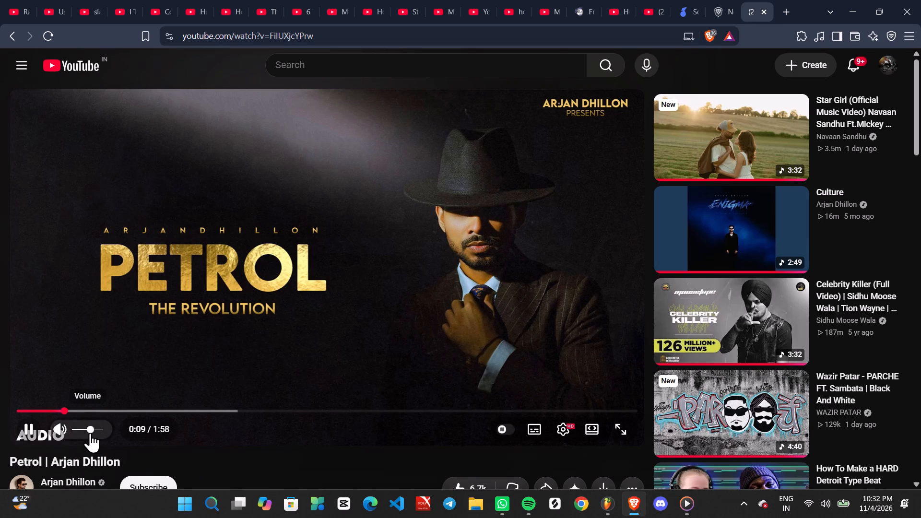
pyautogui.moveTo(90, 433); pyautogui.dragTo(88, 433)
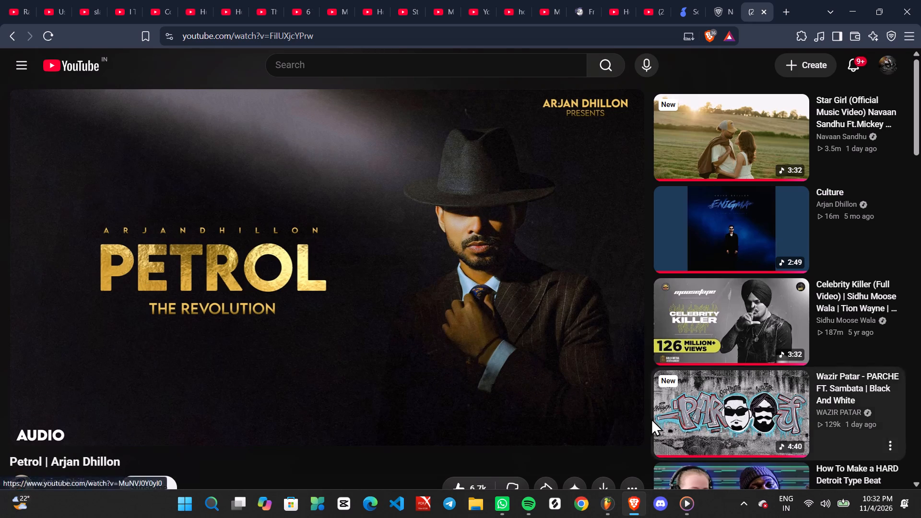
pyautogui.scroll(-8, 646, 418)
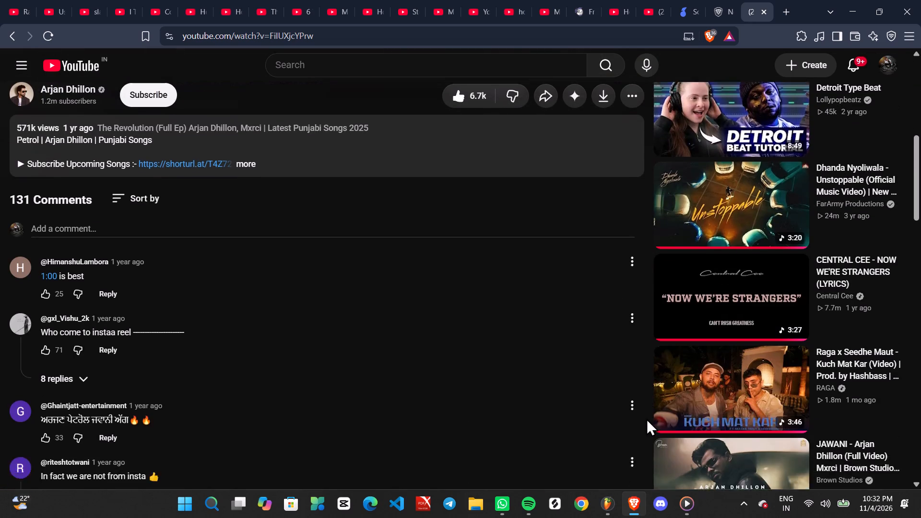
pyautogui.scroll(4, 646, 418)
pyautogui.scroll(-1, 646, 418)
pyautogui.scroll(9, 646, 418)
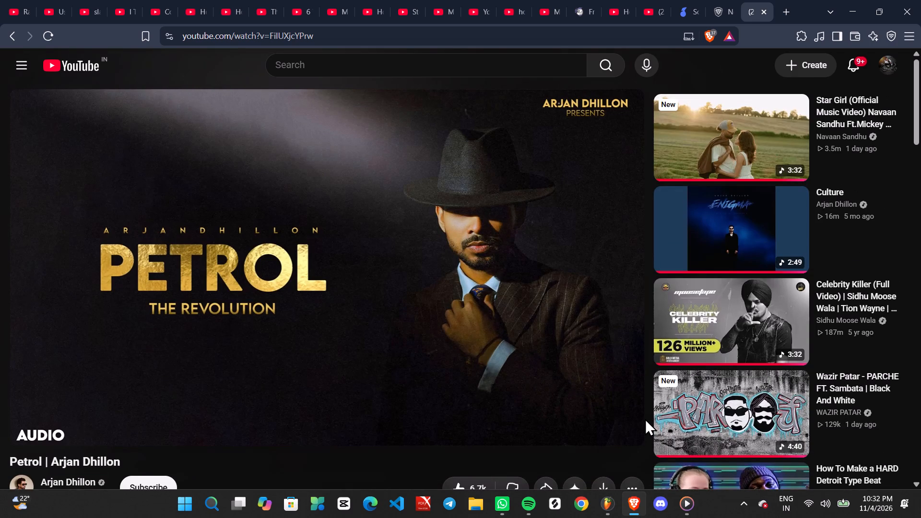
# Launch the Splice desktop app.
pyautogui.click(544, 513)
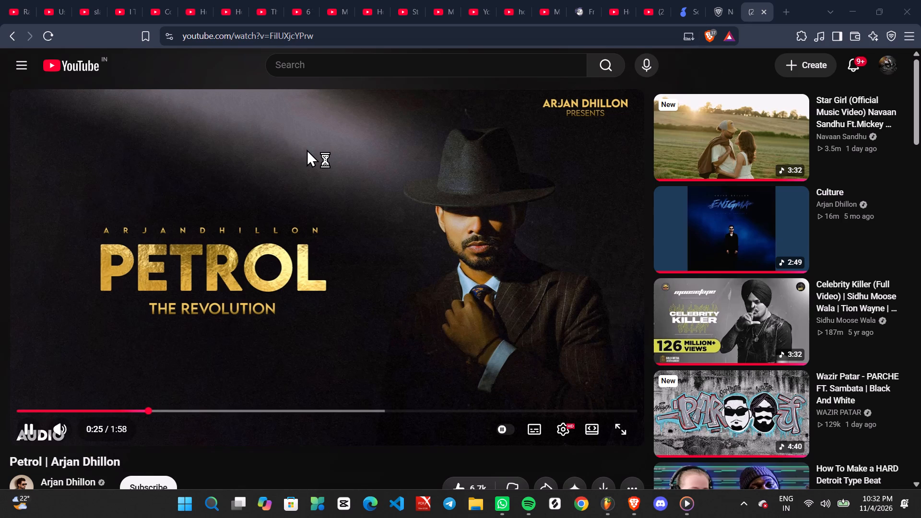
# Switch to FL Studio and start a new project from the default jaat template.
pyautogui.click(597, 499)
pyautogui.click(13, 35)
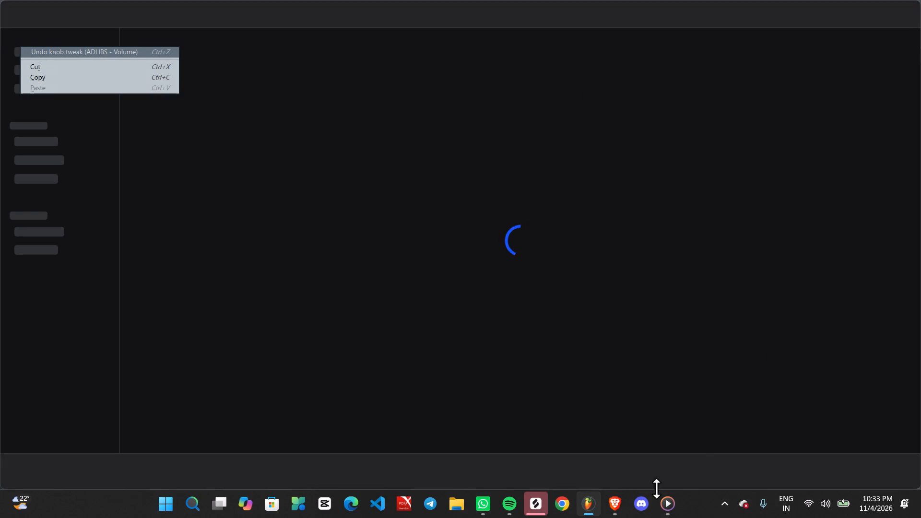
pyautogui.click(585, 505)
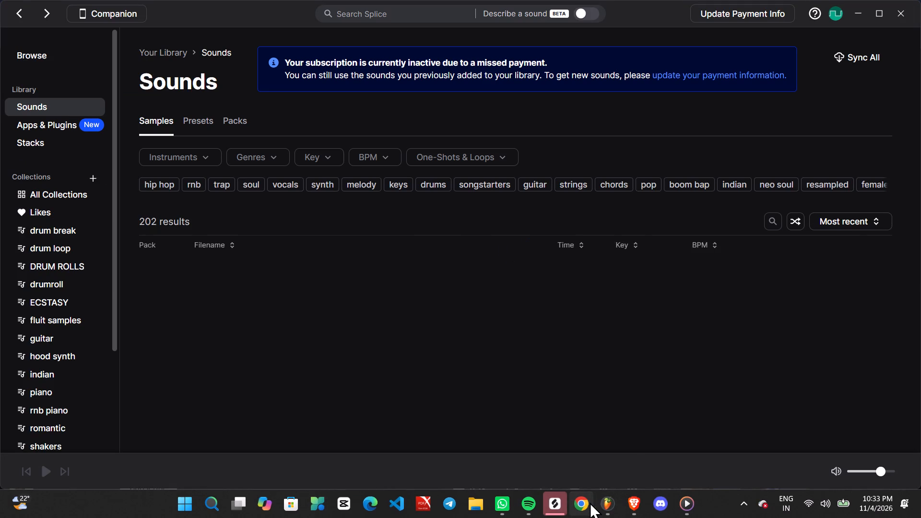
pyautogui.click(608, 501)
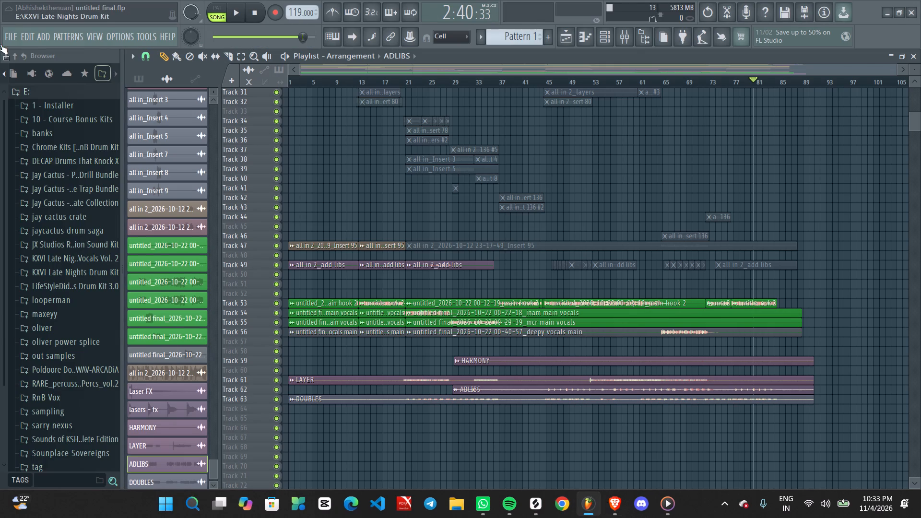
pyautogui.click(5, 40)
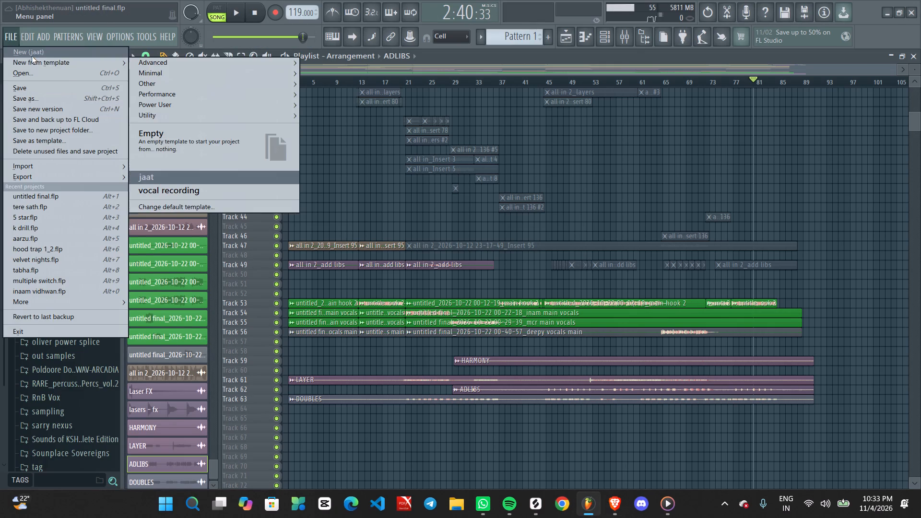
pyautogui.click(32, 56)
pyautogui.click(446, 288)
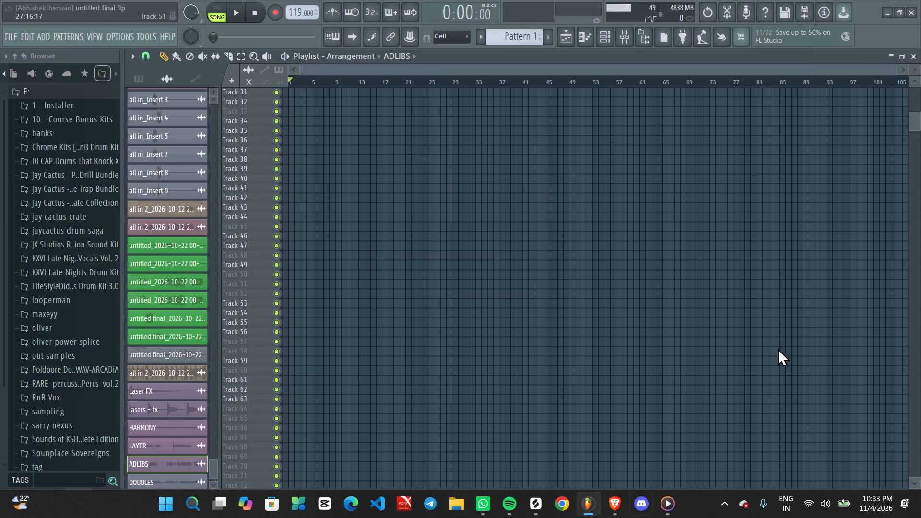
# Pause the Petrol video in the Brave browser.
pyautogui.click(526, 504)
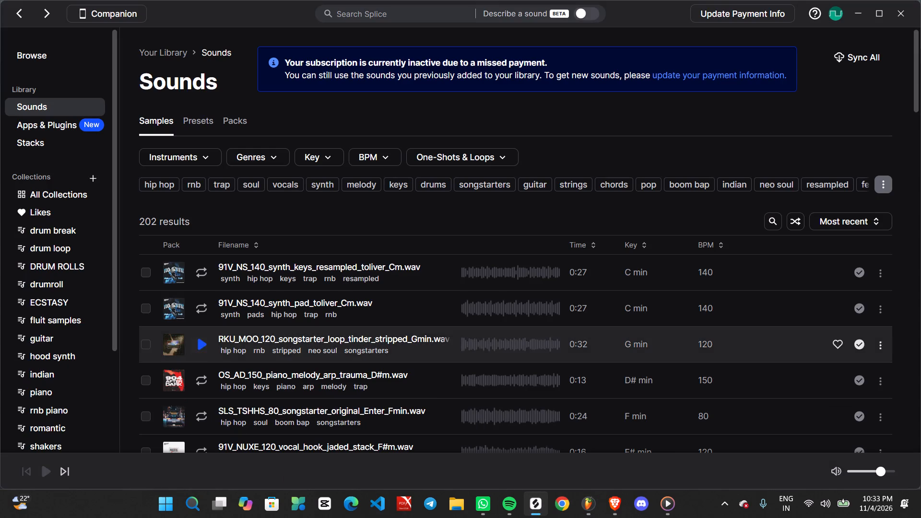
pyautogui.scroll(-7, 221, 268)
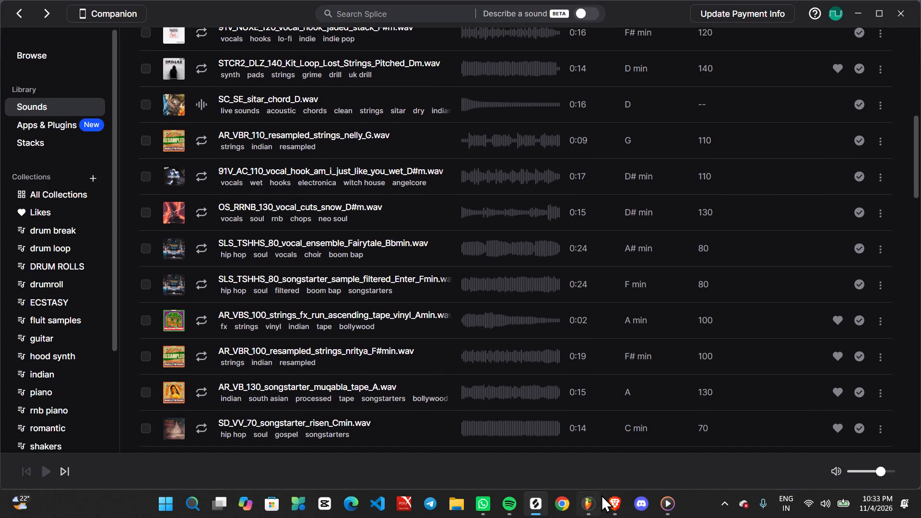
pyautogui.click(614, 508)
pyautogui.press('space')
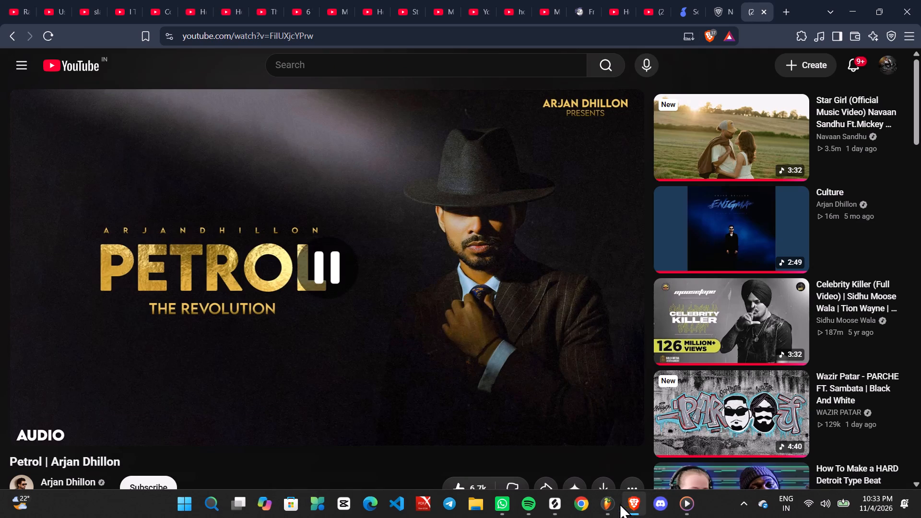
# Switch to Splice and audition the first four library samples, from 91V_NS_140_synth_keys_resampled_toliver_Cm to OS_AD_150_piano_melody_arp_trauma_D#m.
pyautogui.click(610, 503)
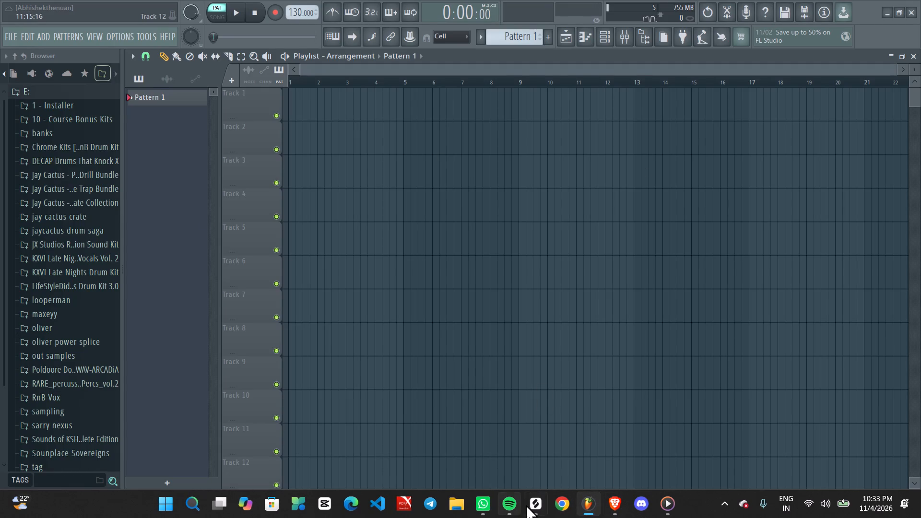
pyautogui.click(527, 504)
pyautogui.scroll(6, 206, 152)
pyautogui.click(206, 220)
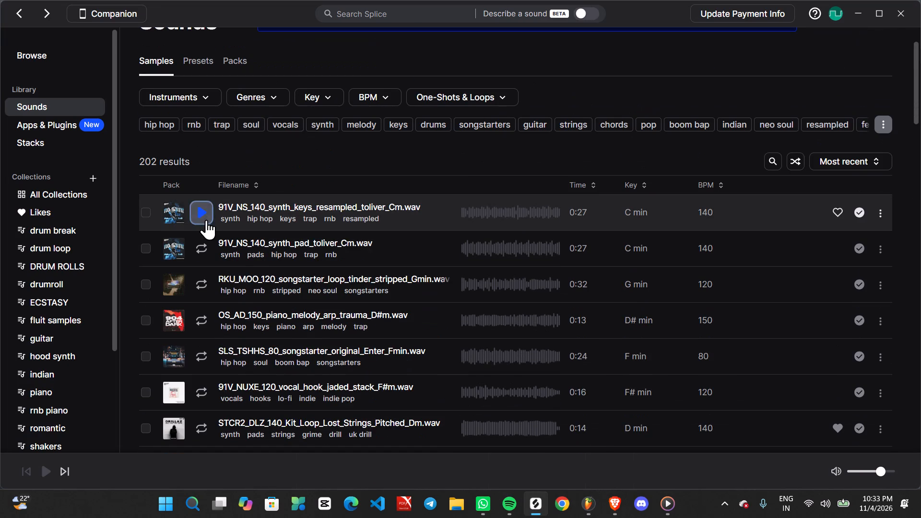
pyautogui.scroll(-1, 199, 216)
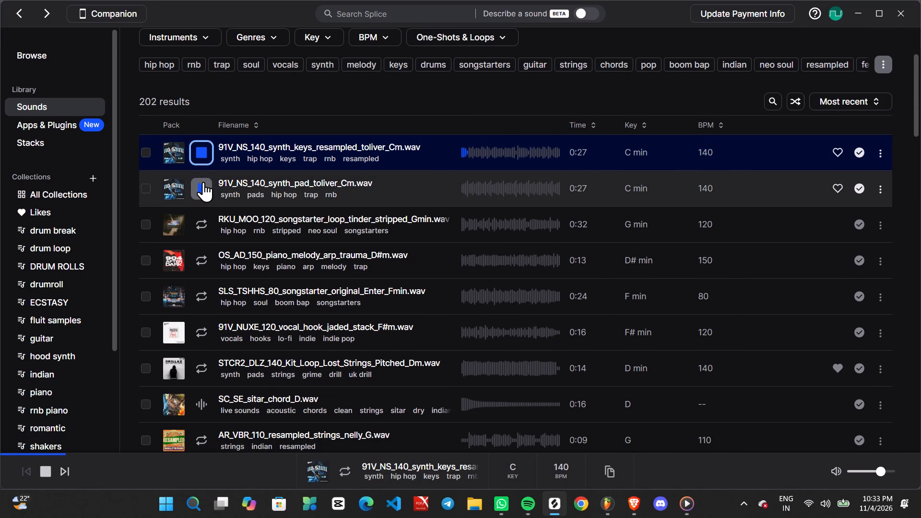
pyautogui.click(203, 182)
pyautogui.click(198, 213)
pyautogui.scroll(-1, 200, 234)
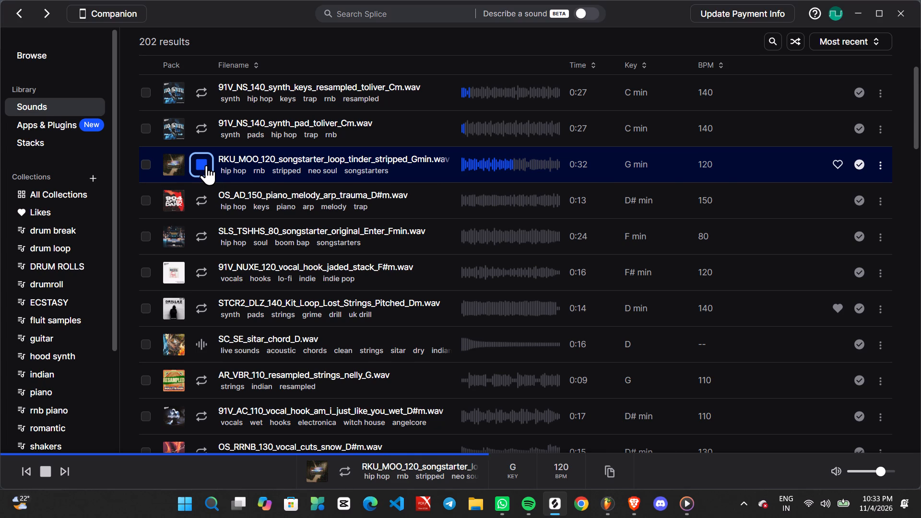
pyautogui.click(198, 200)
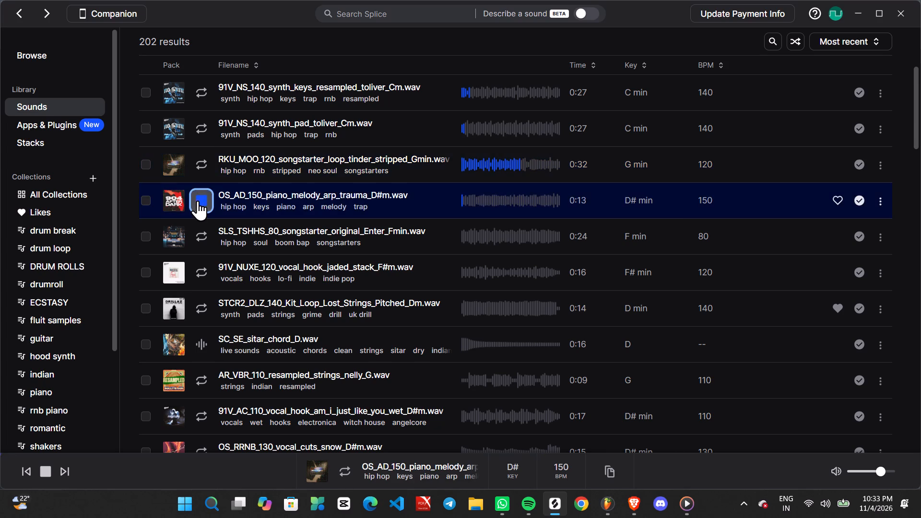
# Audition the following library samples in order, from SLS_TSHHS_80_songstarter_original_Enter_Fmin to SC_SE_sitar_chord_D.
pyautogui.scroll(-2, 197, 200)
pyautogui.scroll(1, 204, 178)
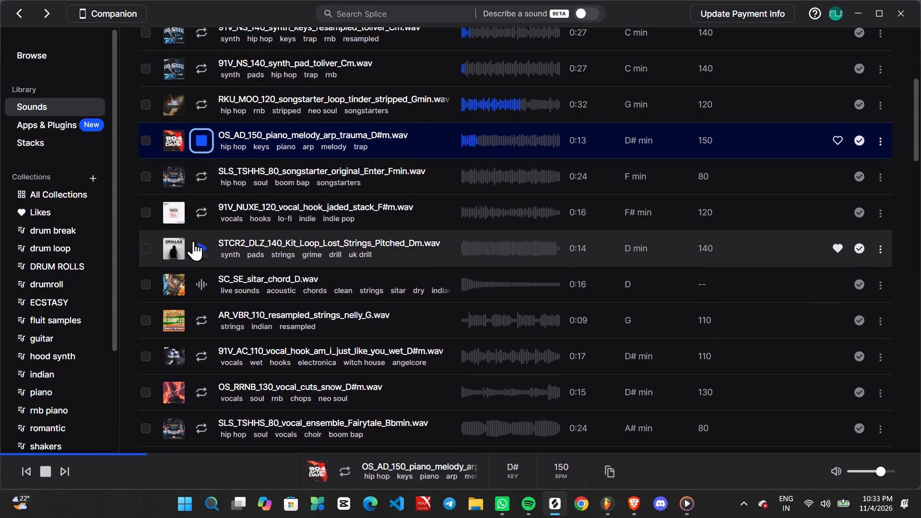
pyautogui.click(206, 182)
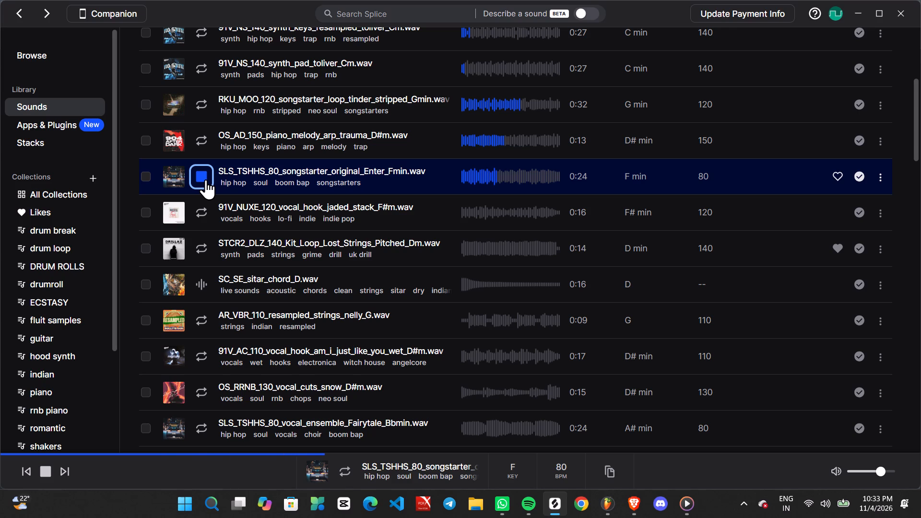
pyautogui.click(201, 214)
pyautogui.scroll(-1, 201, 212)
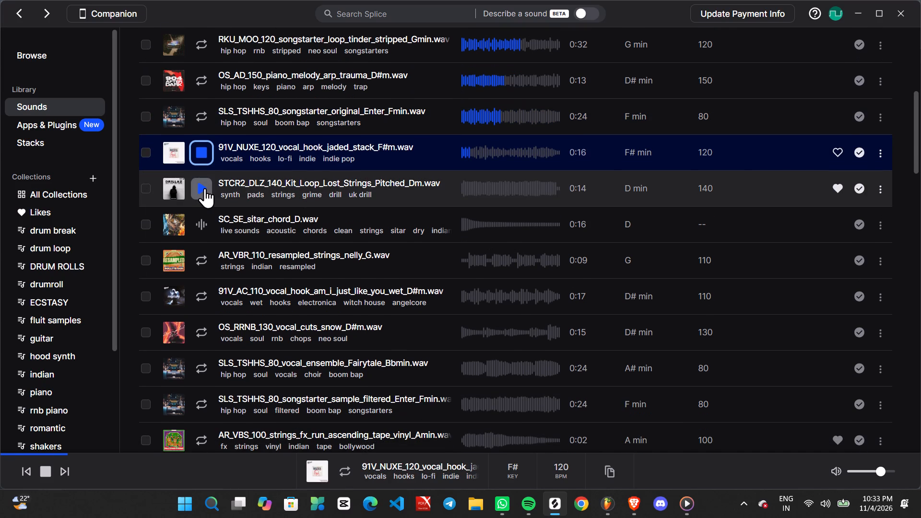
pyautogui.click(205, 188)
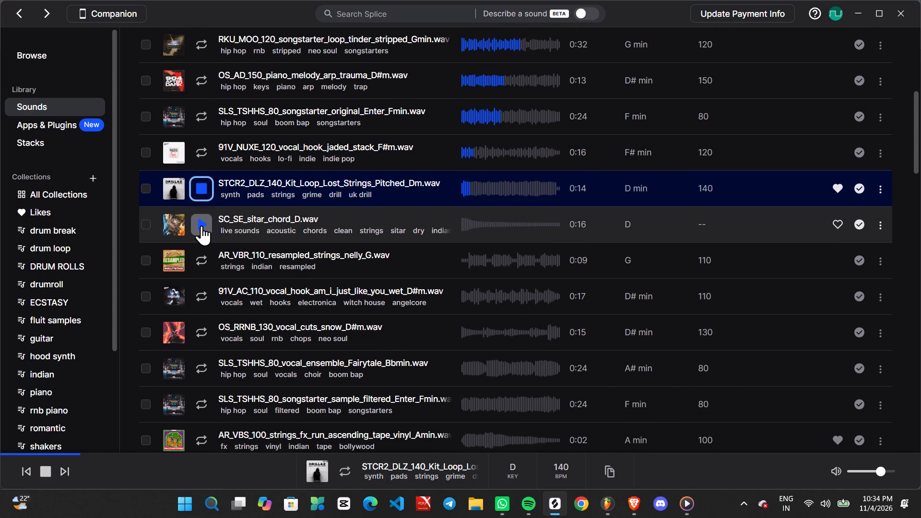
pyautogui.click(201, 225)
pyautogui.scroll(-2, 201, 225)
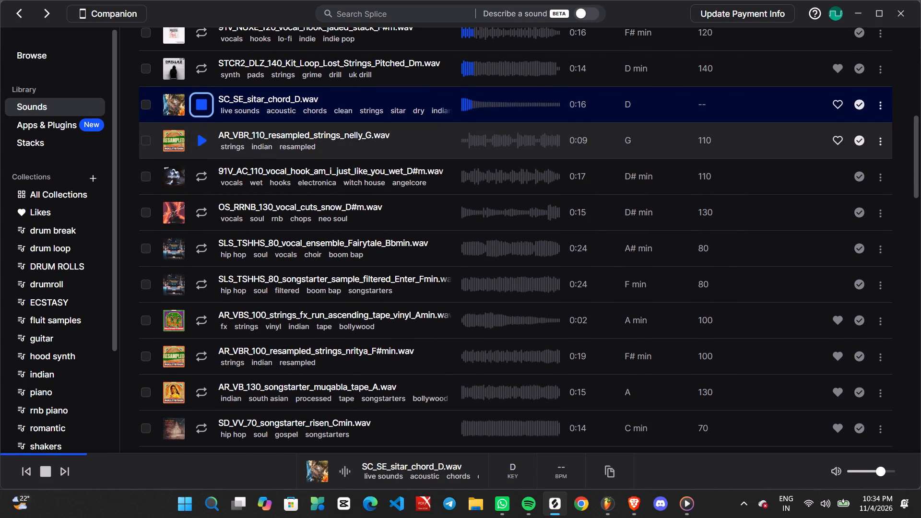
# Audition the following library samples in order, from AR_VBR_110_resampled_strings_nelly_G to AR_VBR_100_resampled_strings_nritya_F#min, and stop playback.
pyautogui.click(210, 148)
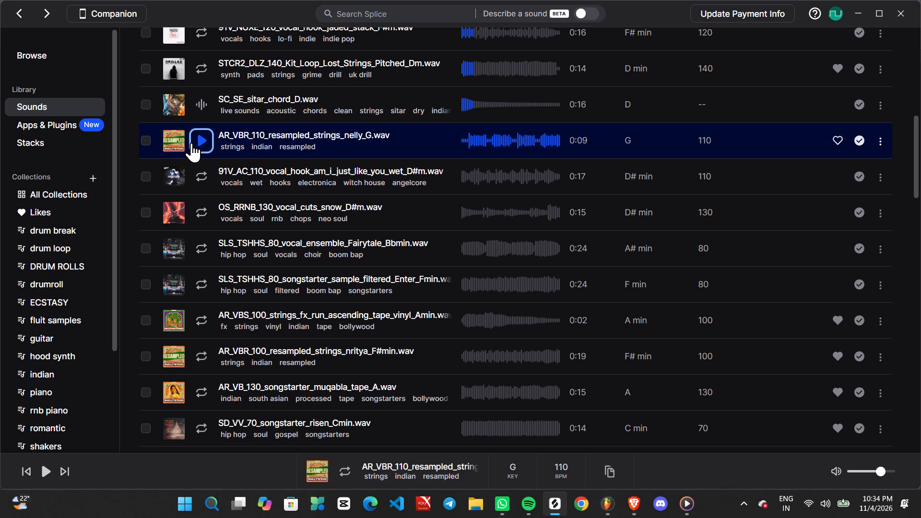
pyautogui.click(203, 178)
pyautogui.scroll(-1, 203, 178)
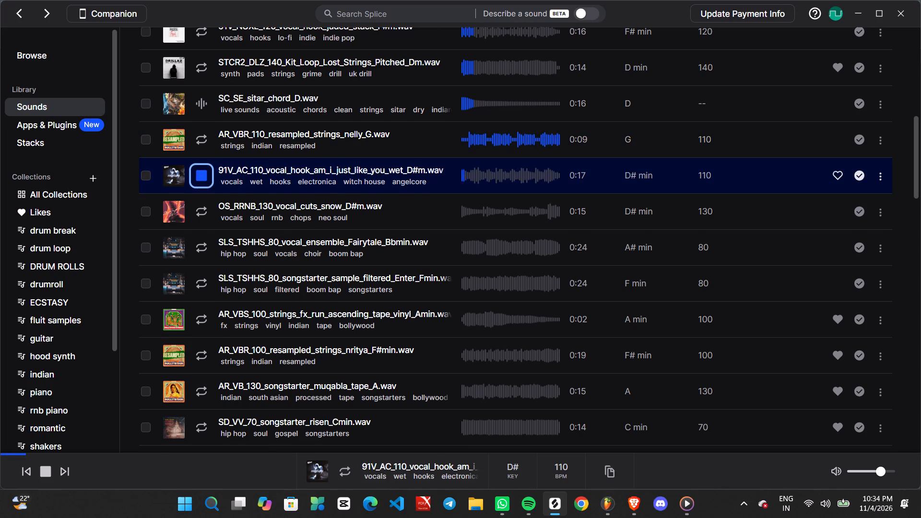
pyautogui.click(204, 155)
pyautogui.click(205, 184)
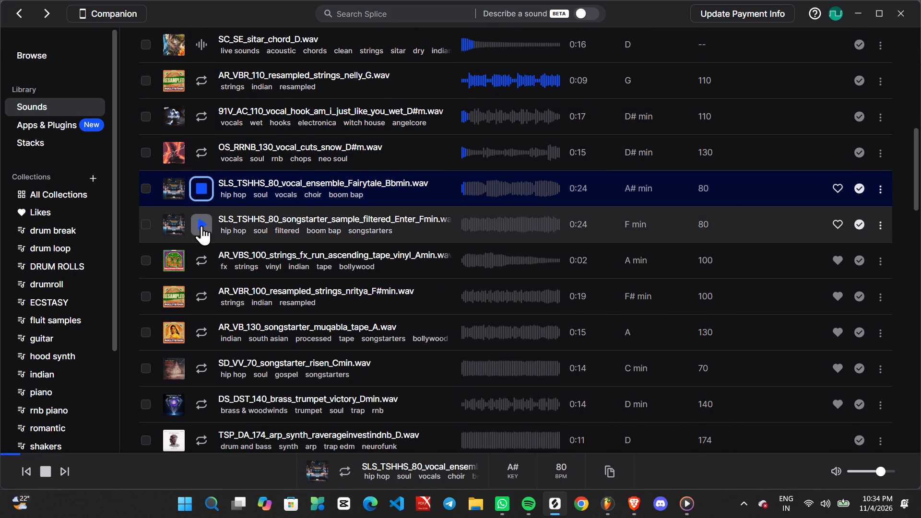
pyautogui.click(201, 226)
pyautogui.scroll(-1, 201, 226)
pyautogui.click(202, 199)
pyautogui.scroll(-1, 203, 202)
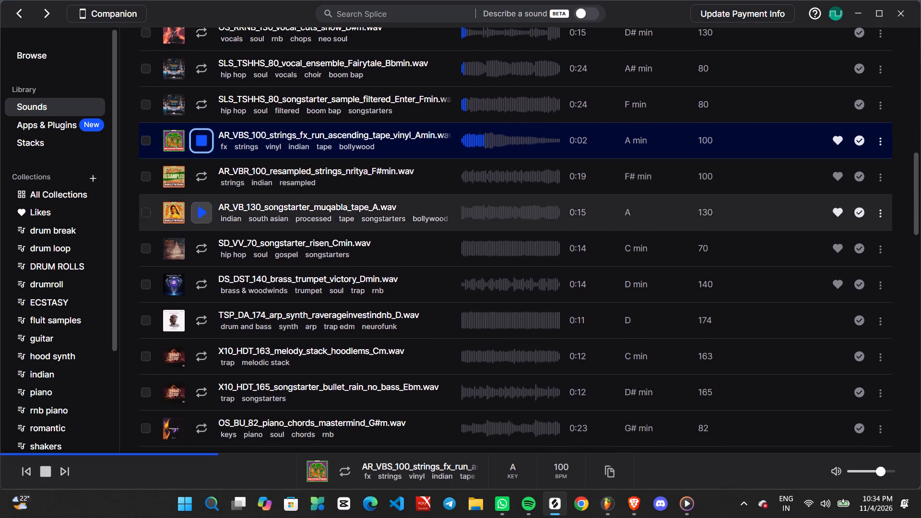
pyautogui.click(206, 168)
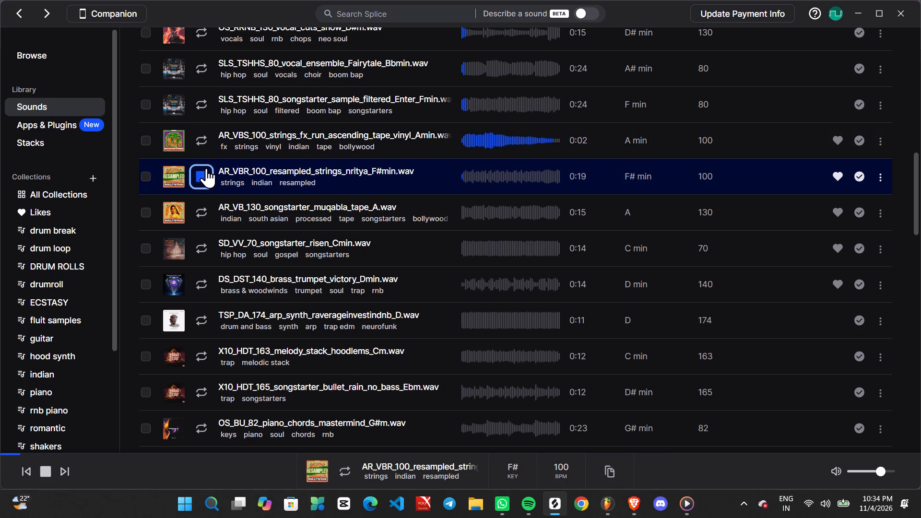
pyautogui.doubleClick(206, 173)
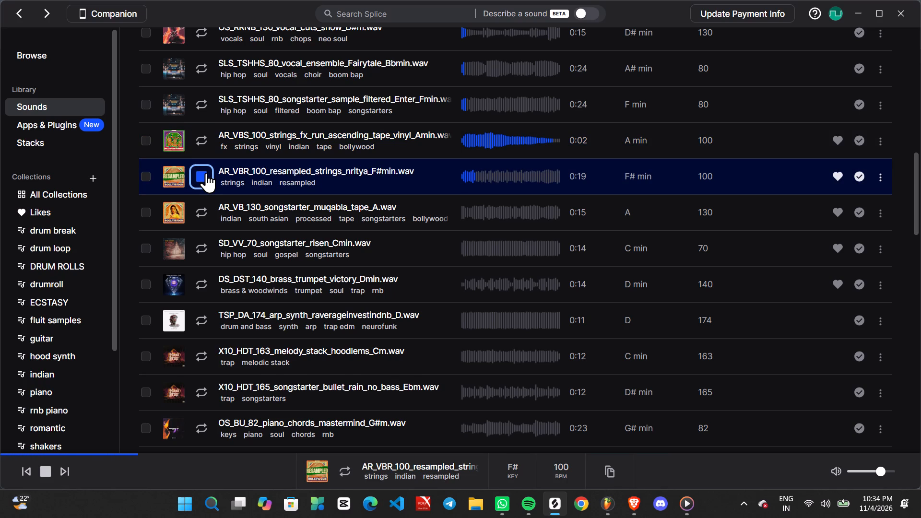
pyautogui.moveTo(206, 173); pyautogui.dragTo(211, 170)
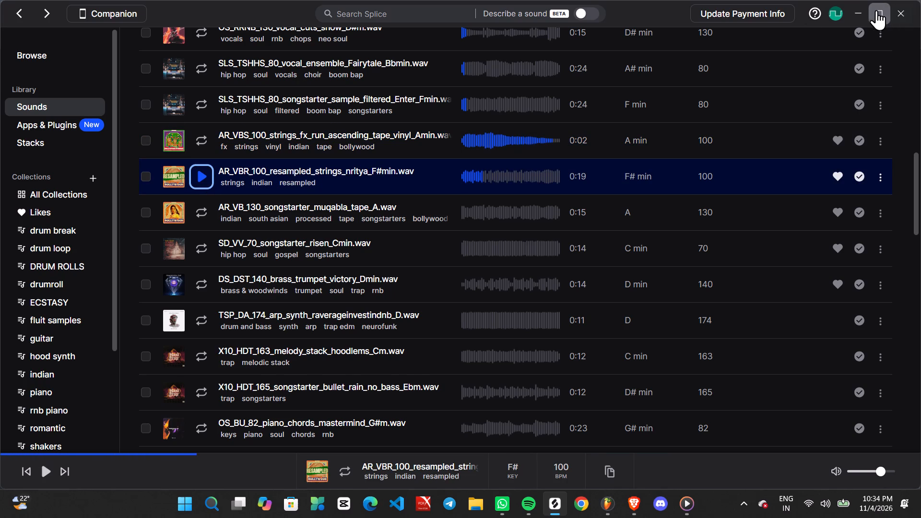
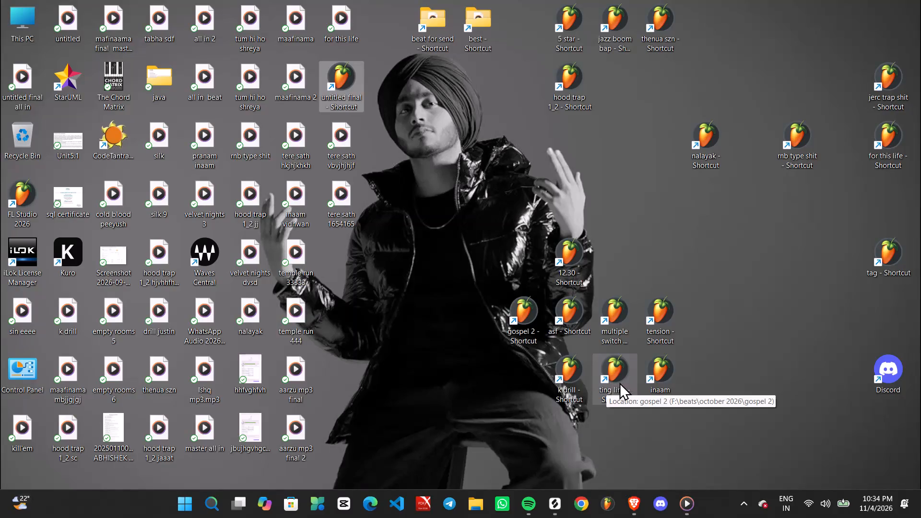
# Open the saved "tension" project in FL Studio from its desktop shortcut.
pyautogui.doubleClick(670, 310)
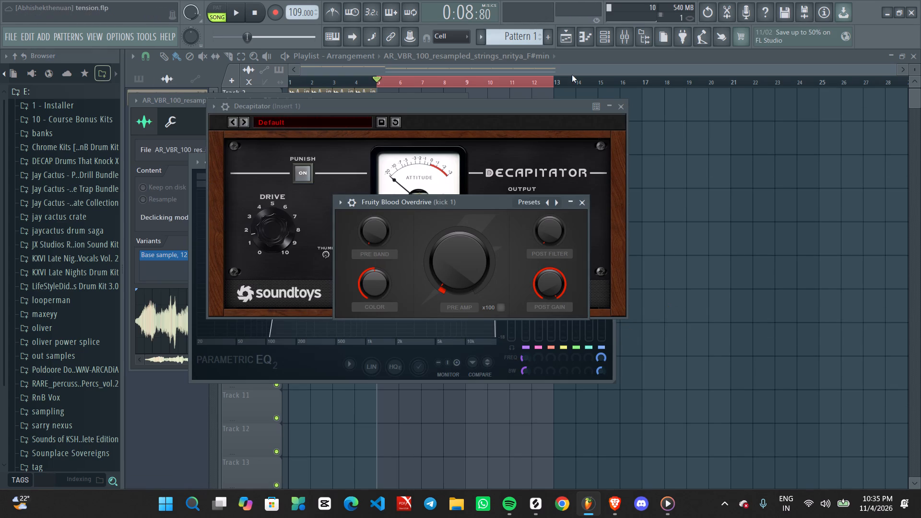
# Bring the playlist to the front and set the project tempo to 103 BPM.
pyautogui.click(560, 34)
pyautogui.scroll(-1, 293, 14)
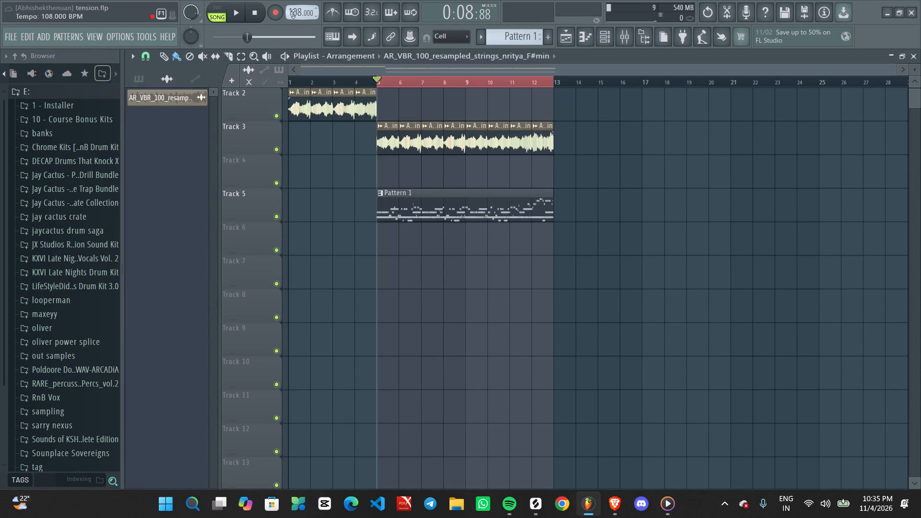
pyautogui.scroll(-5, 293, 14)
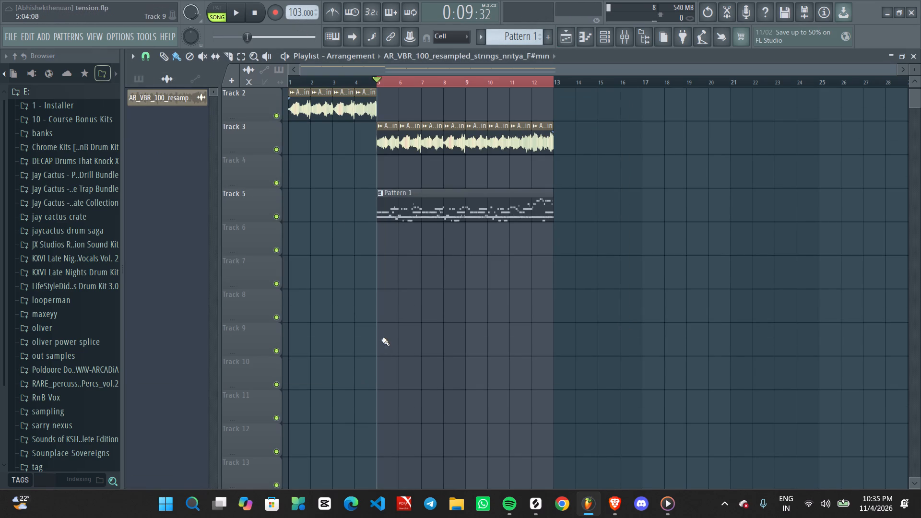
# Delete the Pattern 1 clip from Track 5 of the playlist.
pyautogui.keyDown('ctrl'); pyautogui.scroll(1, 393, 316); pyautogui.keyUp('ctrl')
pyautogui.moveTo(371, 316); pyautogui.dragTo(584, 306, button='middle')
pyautogui.scroll(1, 584, 306)
pyautogui.keyDown('ctrl'); pyautogui.scroll(-2, 497, 247); pyautogui.keyUp('ctrl')
pyautogui.rightClick(481, 237)
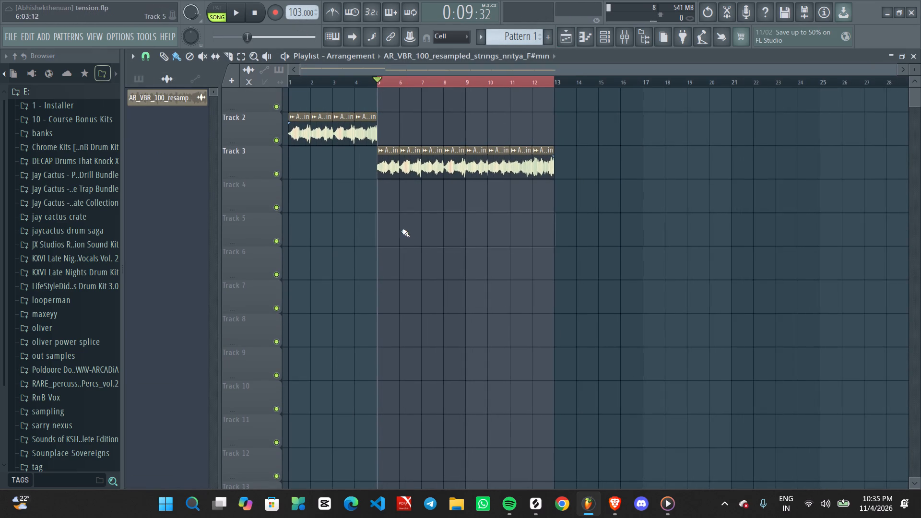
# Clear the timeline selection and reselect bars 5 to 13 over the Track 3 strings clips.
pyautogui.keyDown('ctrl'); pyautogui.scroll(1, 401, 231); pyautogui.keyUp('ctrl')
pyautogui.moveTo(386, 239); pyautogui.dragTo(537, 239, button='middle')
pyautogui.keyDown('ctrl'); pyautogui.click(382, 204); pyautogui.keyUp('ctrl')
pyautogui.keyDown('ctrl'); pyautogui.scroll(1, 396, 216); pyautogui.keyUp('ctrl')
pyautogui.hotkey('ctrl', 'd')
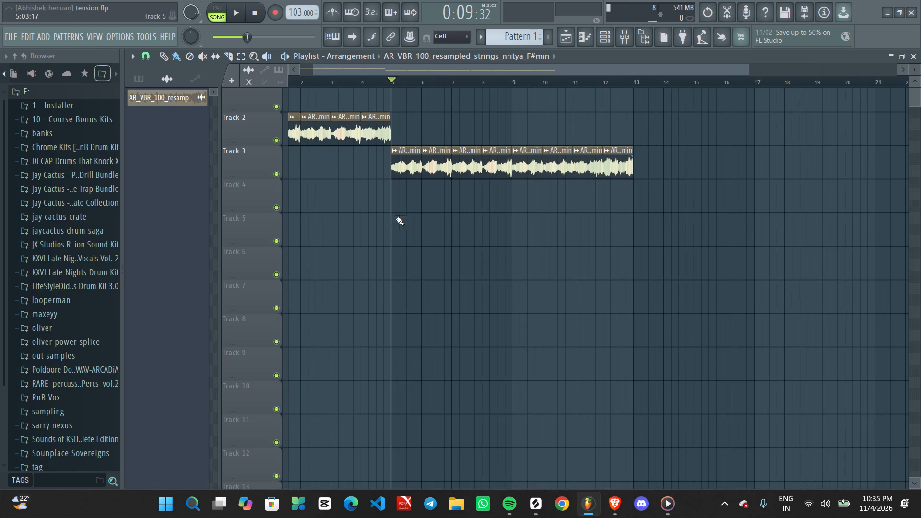
pyautogui.keyDown('ctrl'); pyautogui.scroll(1, 399, 269); pyautogui.keyUp('ctrl')
pyautogui.moveTo(415, 270); pyautogui.dragTo(527, 251, button='middle')
pyautogui.keyDown('ctrl'); pyautogui.scroll(-6, 489, 229); pyautogui.keyUp('ctrl')
pyautogui.keyDown('ctrl'); pyautogui.scroll(2, 460, 268); pyautogui.keyUp('ctrl')
pyautogui.moveTo(483, 292); pyautogui.dragTo(483, 361, button='middle')
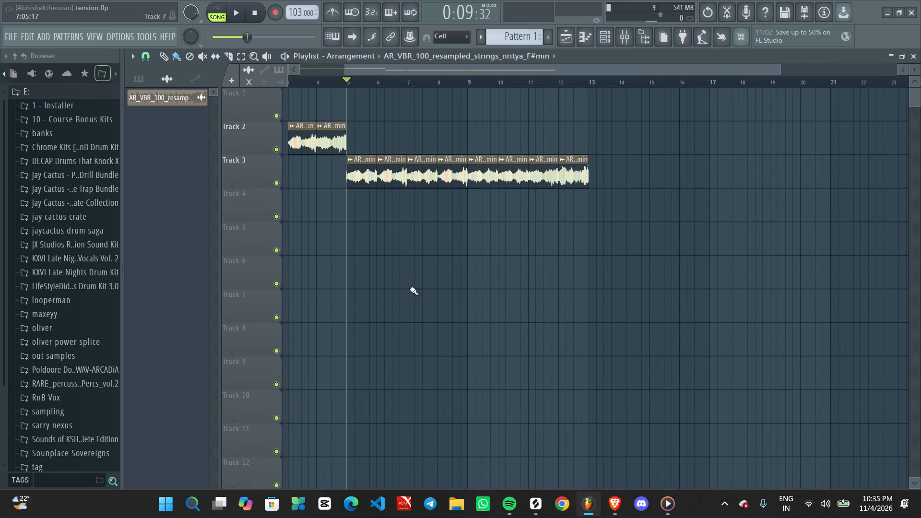
pyautogui.keyDown('ctrl'); pyautogui.moveTo(345, 83); pyautogui.dragTo(374, 83); pyautogui.keyUp('ctrl')
pyautogui.hotkey('ctrl', 'd')
pyautogui.keyDown('ctrl'); pyautogui.scroll(3, 363, 98); pyautogui.keyUp('ctrl')
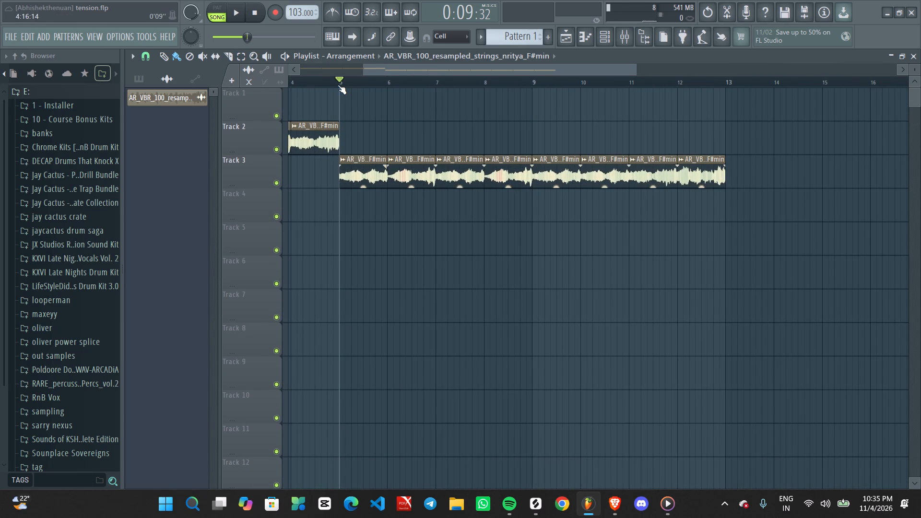
pyautogui.keyDown('ctrl'); pyautogui.moveTo(340, 84); pyautogui.dragTo(715, 84); pyautogui.keyUp('ctrl')
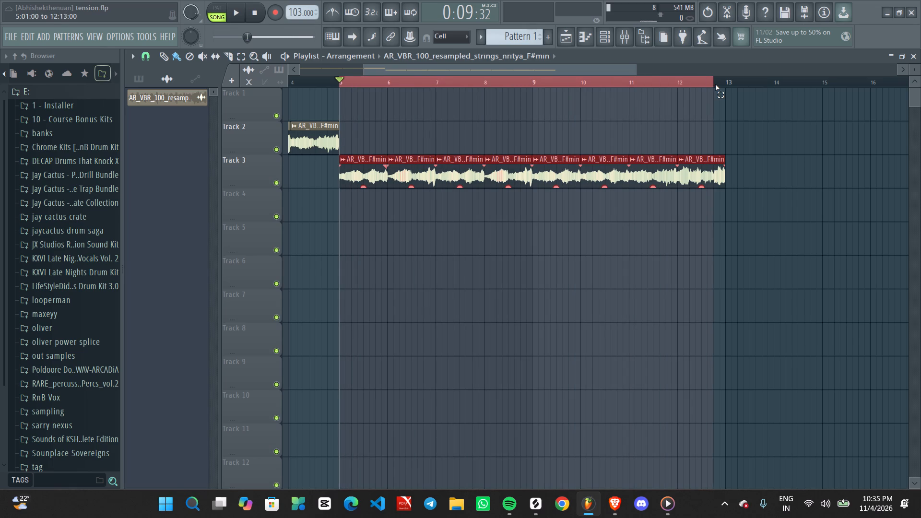
pyautogui.keyDown('ctrl'); pyautogui.moveTo(715, 84); pyautogui.dragTo(724, 84); pyautogui.keyUp('ctrl')
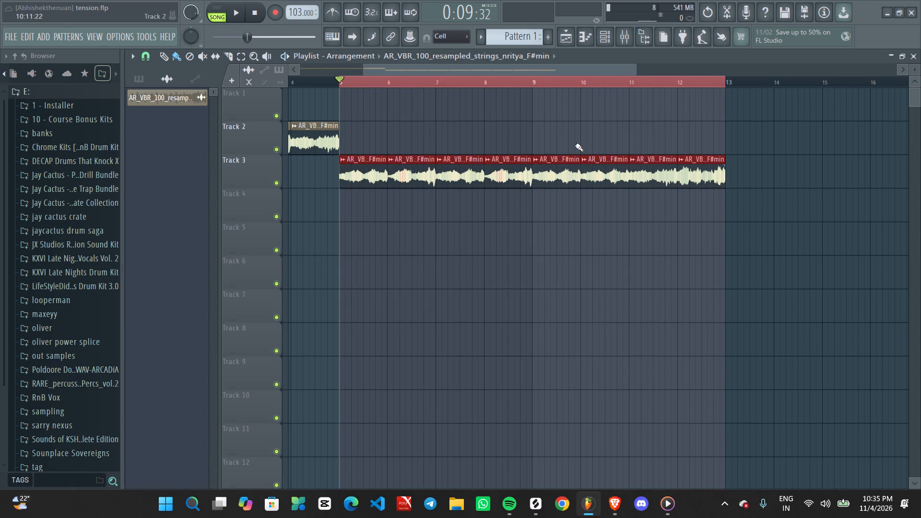
# Place Pattern 2 on Track 5 at bar 5 and extend its clip to bar 13.
pyautogui.keyDown('ctrl'); pyautogui.scroll(-2, 527, 165); pyautogui.keyUp('ctrl')
pyautogui.scroll(1, 520, 42)
pyautogui.scroll(-1, 520, 42)
pyautogui.scroll(1, 520, 42)
pyautogui.moveTo(153, 129); pyautogui.dragTo(341, 225)
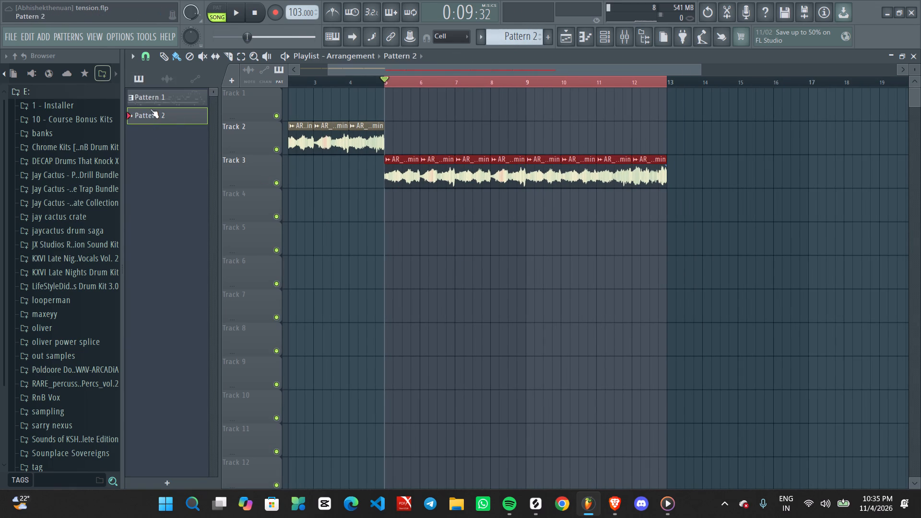
pyautogui.moveTo(150, 109); pyautogui.dragTo(384, 243)
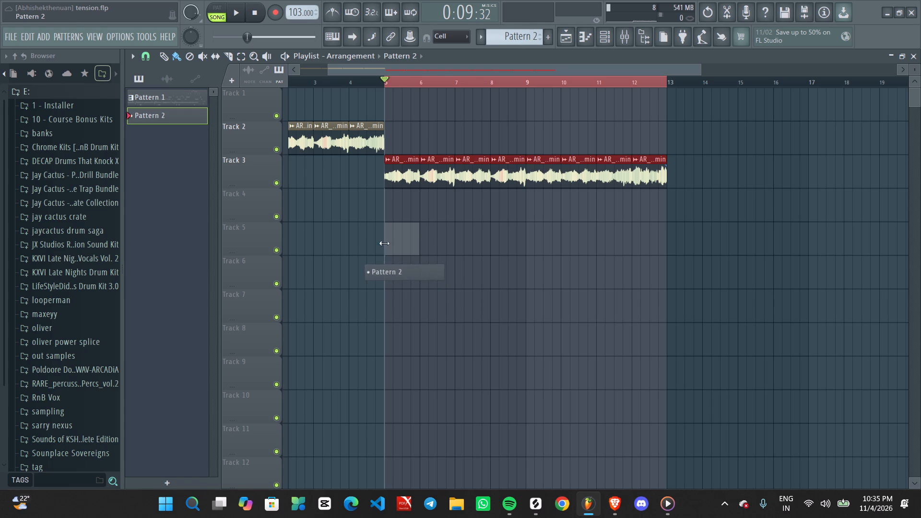
pyautogui.moveTo(384, 243); pyautogui.dragTo(384, 244)
pyautogui.moveTo(418, 225); pyautogui.dragTo(663, 212)
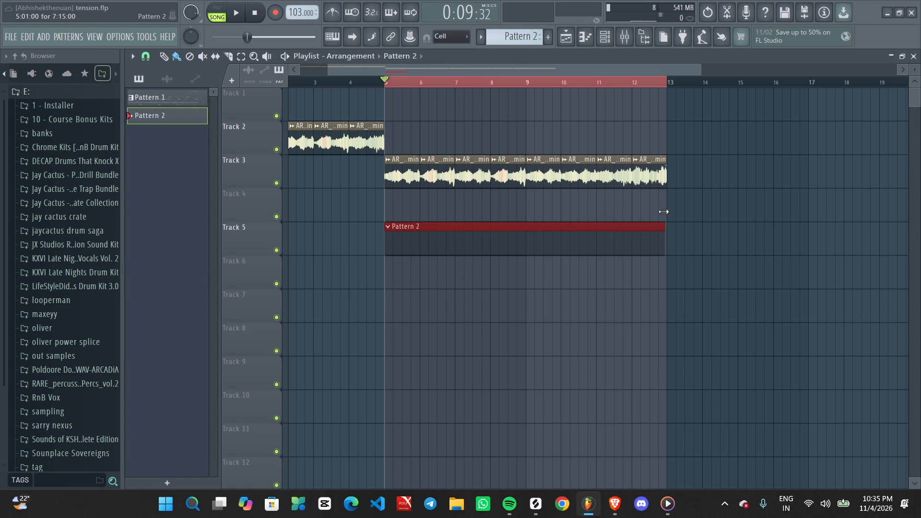
pyautogui.moveTo(663, 212); pyautogui.dragTo(665, 212)
# Briefly play the arrangement, stop it, and switch to the Brave browser to toggle playback of the Petrol video.
pyautogui.press('space')
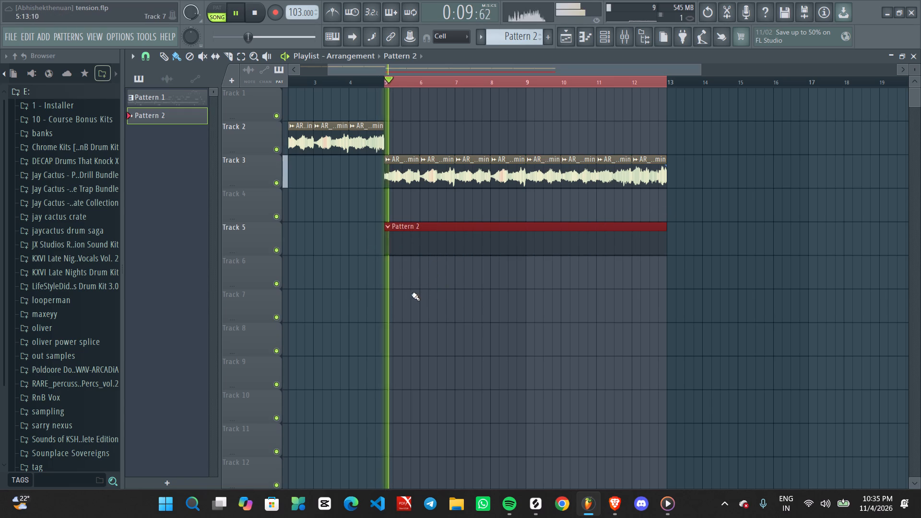
pyautogui.press('space')
pyautogui.click(619, 503)
pyautogui.press('space')
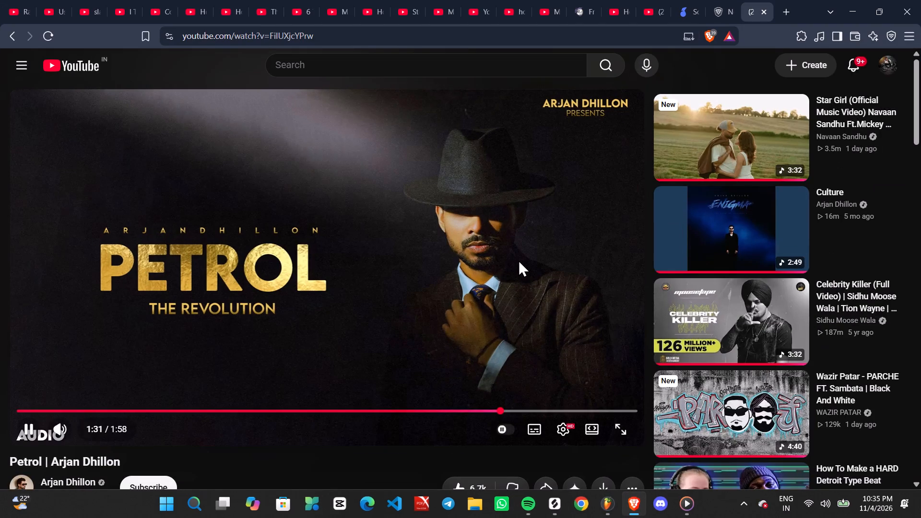
# Return to FL Studio, play the section from bar 5, and check the strings audio clip's settings during playback.
pyautogui.click(606, 509)
pyautogui.press('space')
pyautogui.keyDown('ctrl'); pyautogui.scroll(2, 427, 236); pyautogui.keyUp('ctrl')
pyautogui.middleClick(407, 324)
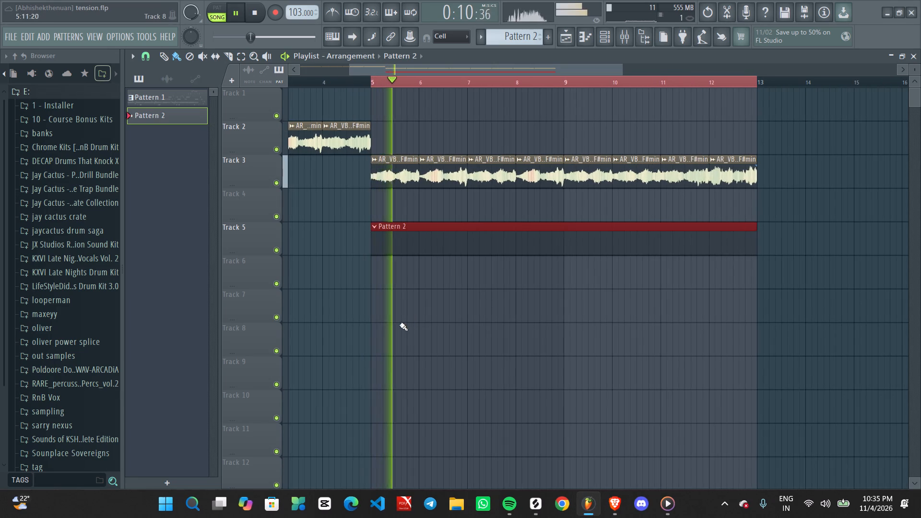
pyautogui.keyDown('ctrl'); pyautogui.scroll(-3, 393, 322); pyautogui.keyUp('ctrl')
pyautogui.doubleClick(389, 174)
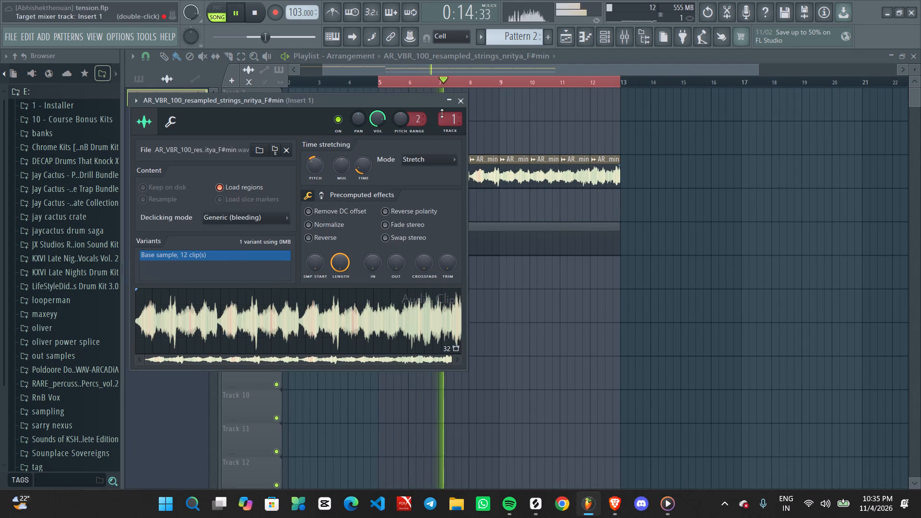
pyautogui.click(460, 101)
pyautogui.keyDown('ctrl'); pyautogui.scroll(-8, 435, 169); pyautogui.keyUp('ctrl')
pyautogui.press('space')
# Play the strings intro from bar 1, and listen to the section starting at bar 5.
pyautogui.moveTo(301, 81); pyautogui.dragTo(267, 90)
pyautogui.press('space')
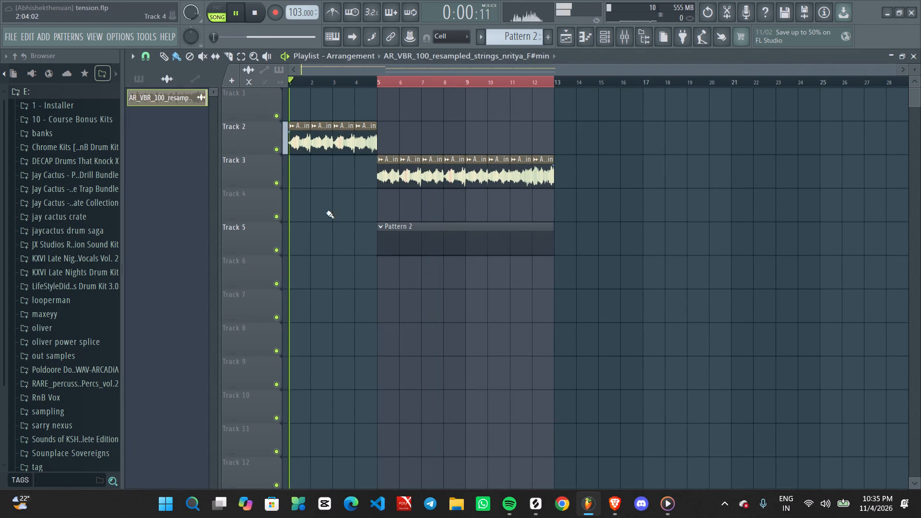
pyautogui.keyDown('ctrl'); pyautogui.scroll(3, 329, 217); pyautogui.keyUp('ctrl')
pyautogui.moveTo(342, 227); pyautogui.dragTo(433, 251, button='middle')
pyautogui.keyDown('ctrl'); pyautogui.scroll(1, 368, 254); pyautogui.keyUp('ctrl')
pyautogui.moveTo(327, 259); pyautogui.dragTo(398, 285, button='middle')
pyautogui.keyDown('ctrl'); pyautogui.scroll(-2, 398, 255); pyautogui.keyUp('ctrl')
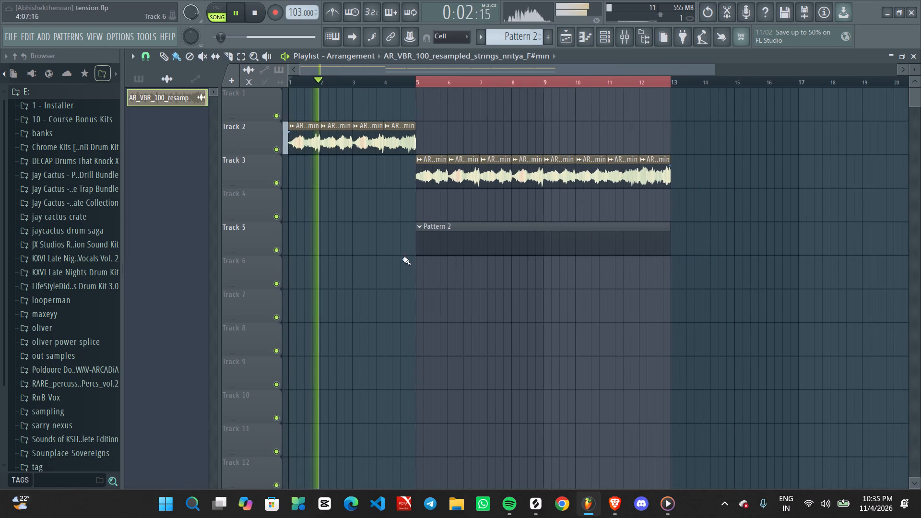
pyautogui.scroll(2, 440, 274)
pyautogui.moveTo(456, 278); pyautogui.dragTo(431, 280, button='middle')
pyautogui.press('space')
pyautogui.press('space')
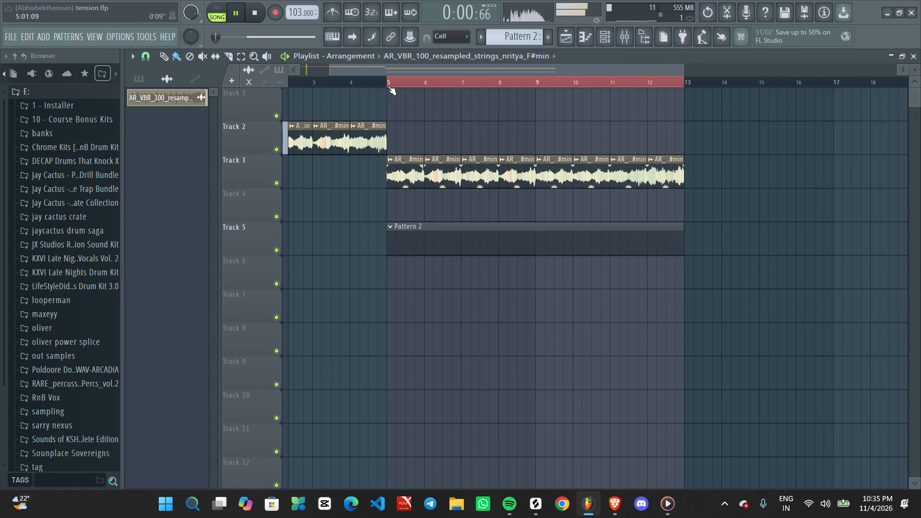
pyautogui.click(387, 85)
pyautogui.keyDown('ctrl'); pyautogui.scroll(2, 480, 217); pyautogui.keyUp('ctrl')
pyautogui.moveTo(497, 223); pyautogui.dragTo(486, 223, button='middle')
pyautogui.keyDown('ctrl'); pyautogui.scroll(-2, 478, 214); pyautogui.keyUp('ctrl')
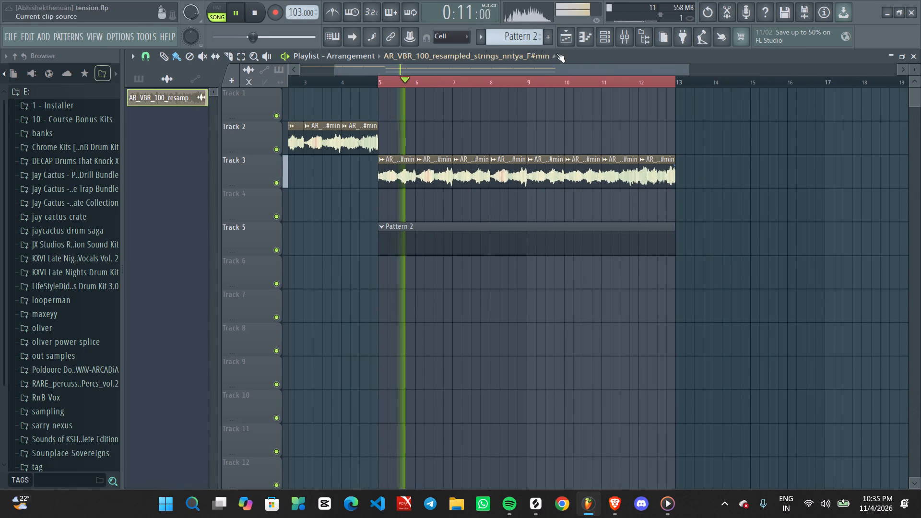
# Open the channel rack and browse the maxeyy folder to a Maxeyy Stash drum kit's Claps & Snares samples.
pyautogui.click(604, 39)
pyautogui.scroll(2, 25, 261)
pyautogui.scroll(-2, 25, 262)
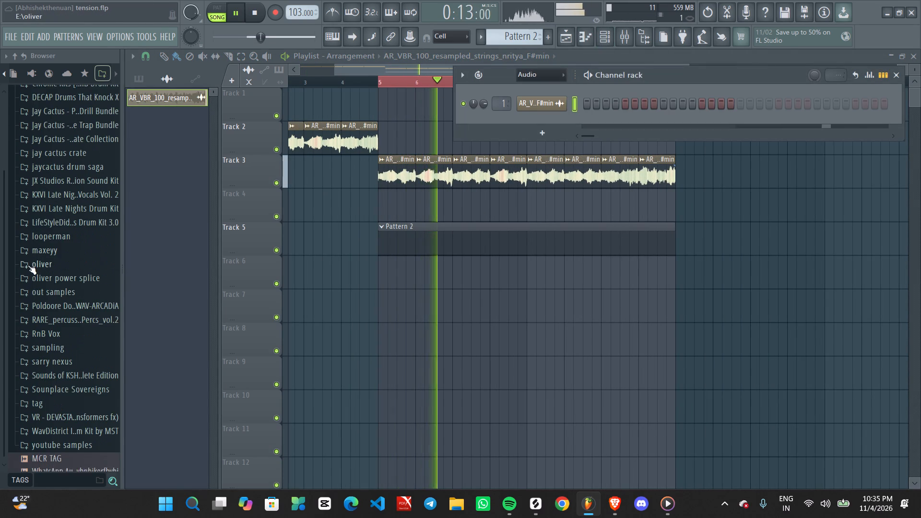
pyautogui.scroll(-3, 28, 265)
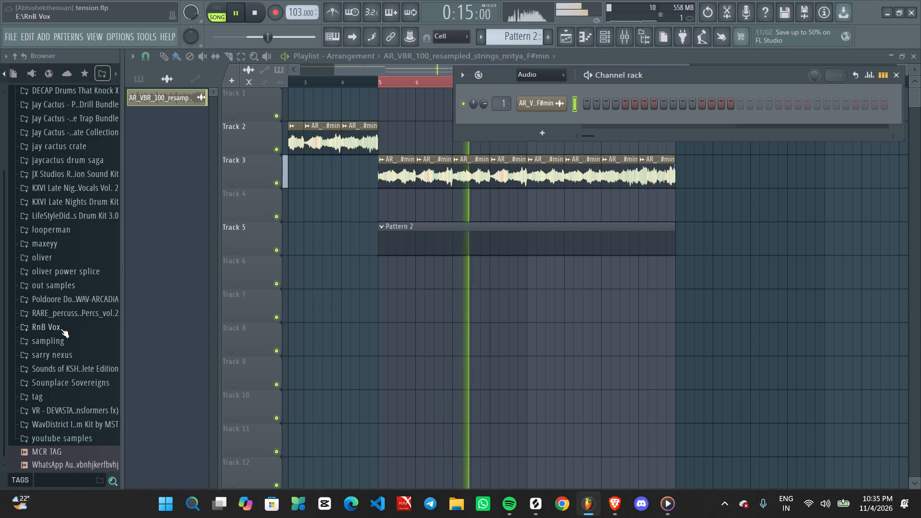
pyautogui.click(71, 246)
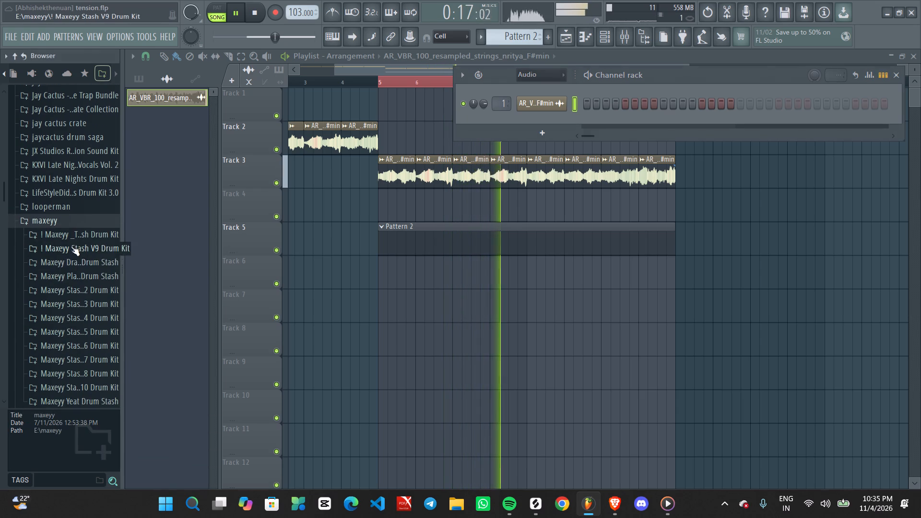
pyautogui.scroll(-6, 71, 292)
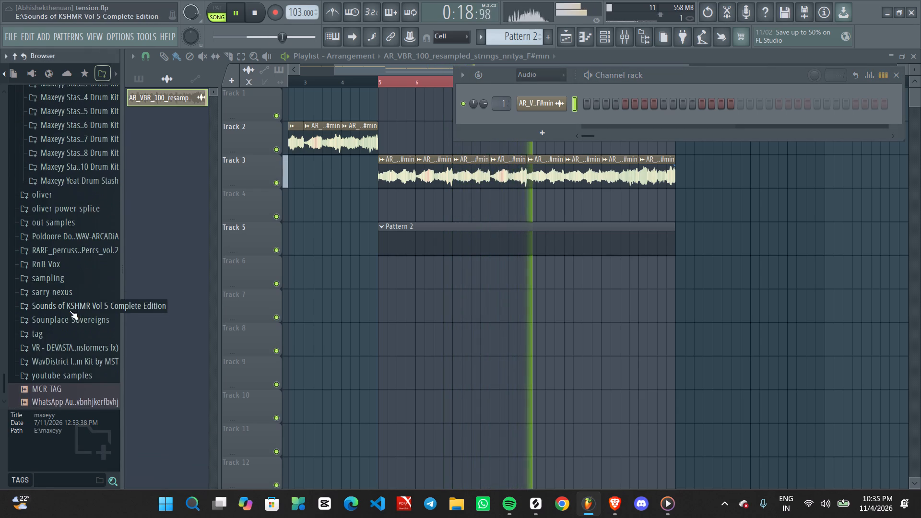
pyautogui.scroll(1, 76, 273)
pyautogui.press('space')
pyautogui.click(84, 243)
pyautogui.click(83, 264)
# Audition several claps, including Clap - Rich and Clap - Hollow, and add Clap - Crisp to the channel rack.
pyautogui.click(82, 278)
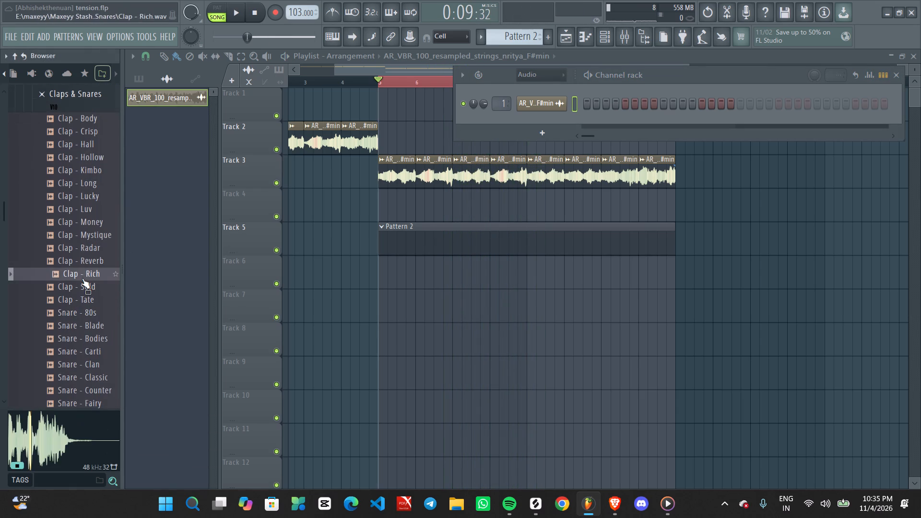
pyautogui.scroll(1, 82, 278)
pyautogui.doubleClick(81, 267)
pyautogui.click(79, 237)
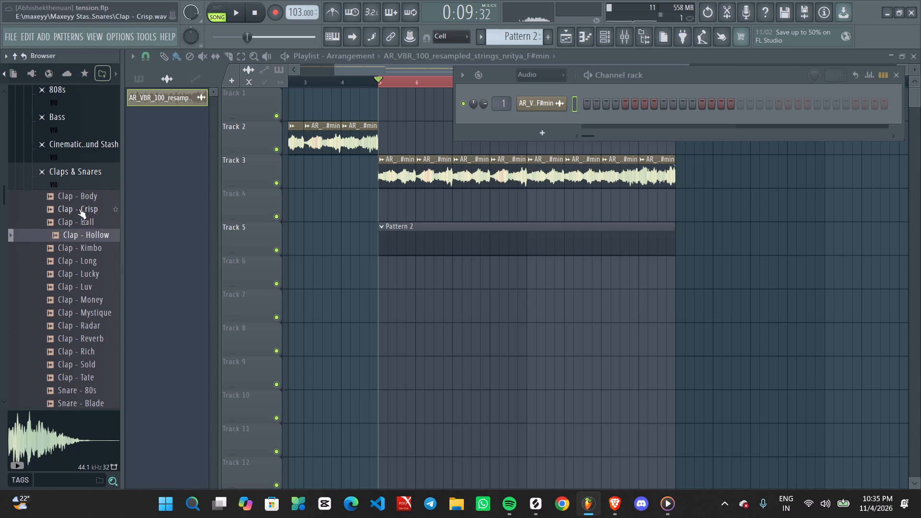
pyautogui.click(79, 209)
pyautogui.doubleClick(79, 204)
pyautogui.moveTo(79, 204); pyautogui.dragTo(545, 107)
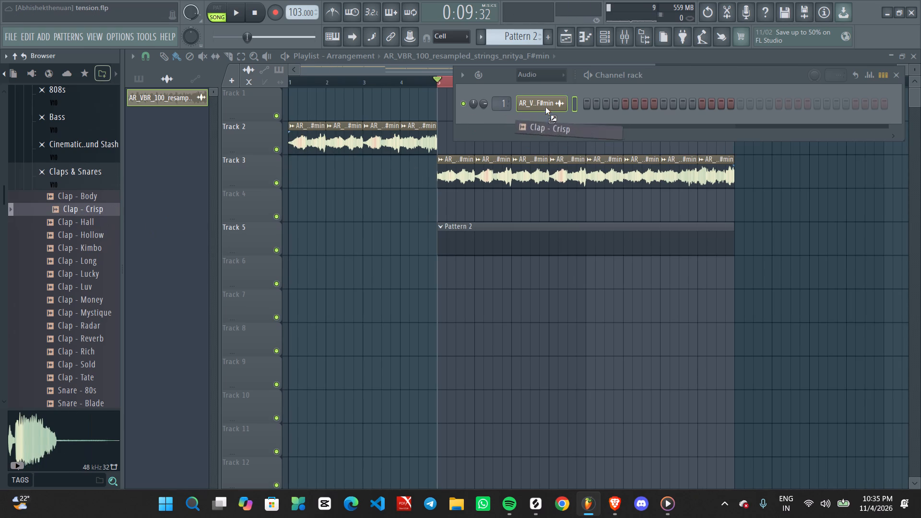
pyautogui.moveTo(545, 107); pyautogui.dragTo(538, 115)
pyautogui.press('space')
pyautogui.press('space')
# Delete the Sampler, Clap - Crisp, Clap - Go to, Snare - OLD and Hihat - HH channels from the channel rack.
pyautogui.moveTo(633, 75); pyautogui.dragTo(504, 94)
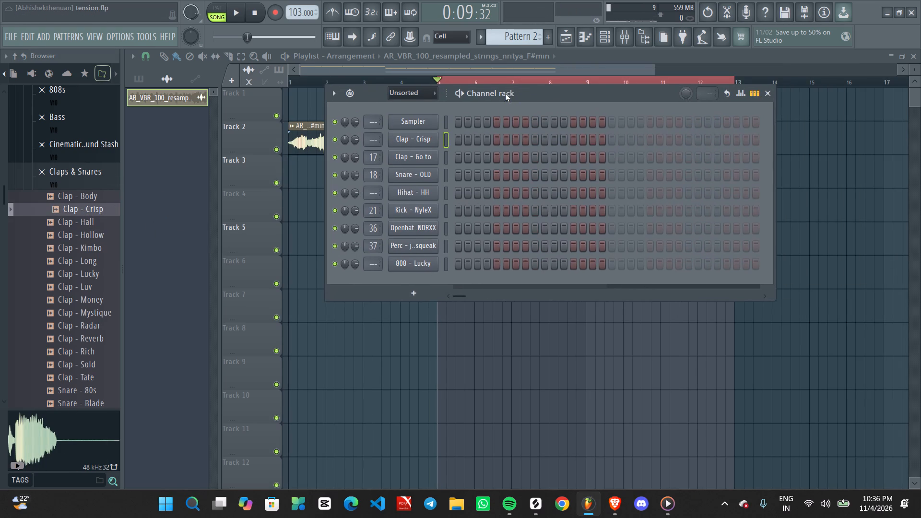
pyautogui.rightClick(425, 125)
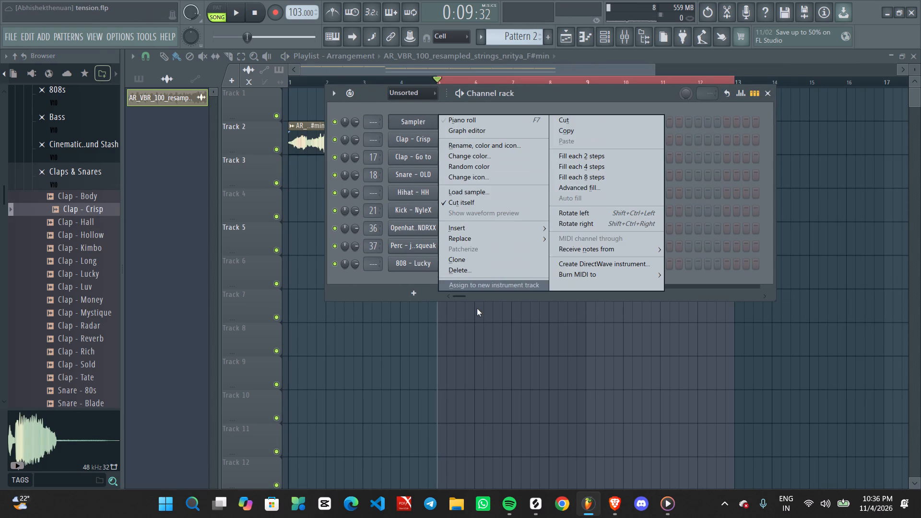
pyautogui.click(473, 270)
pyautogui.rightClick(419, 124)
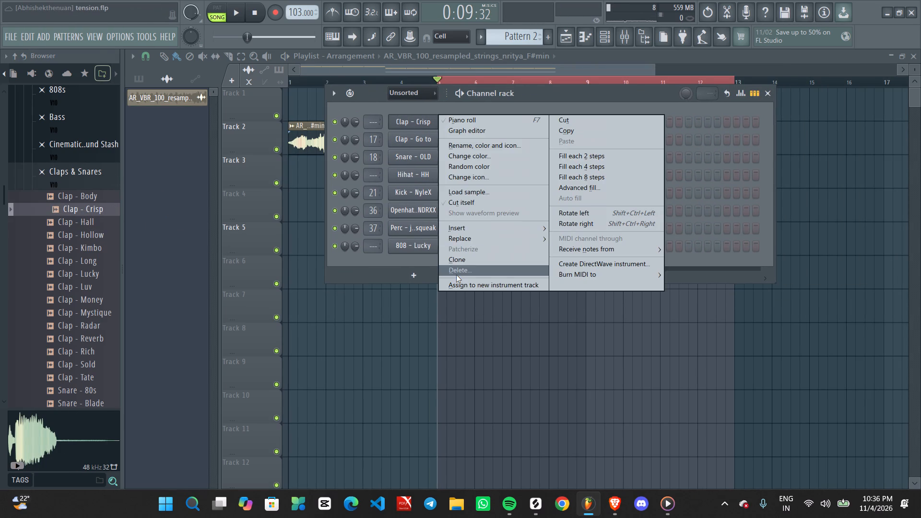
pyautogui.click(457, 275)
pyautogui.rightClick(417, 117)
pyautogui.click(461, 273)
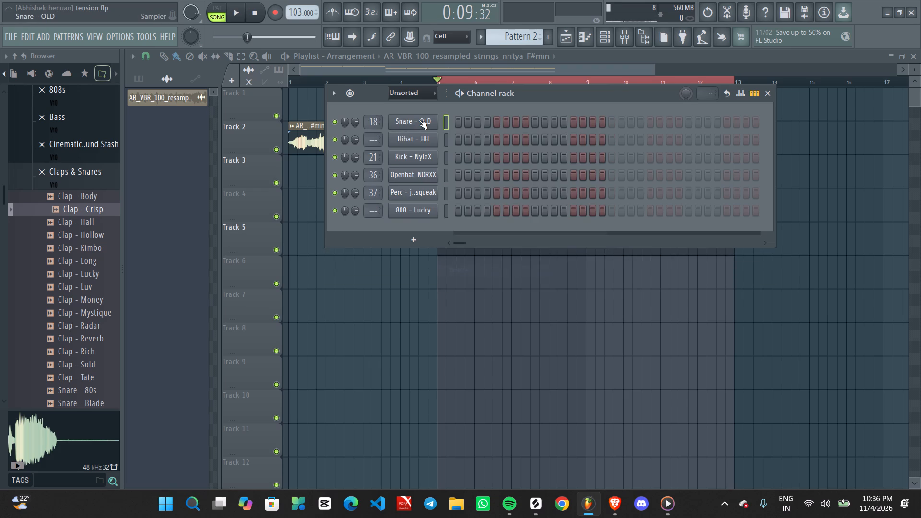
pyautogui.rightClick(419, 120)
pyautogui.click(463, 266)
pyautogui.rightClick(418, 125)
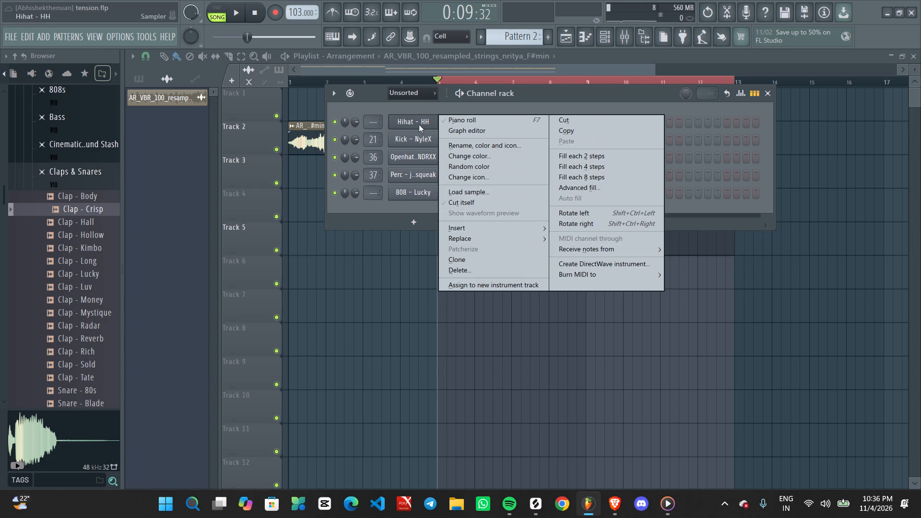
pyautogui.click(453, 271)
# Delete the remaining Kick - NyleX, open hat and jersey bed squeak percussion channels, keeping only 808 - Lucky in the channel rack.
pyautogui.rightClick(411, 123)
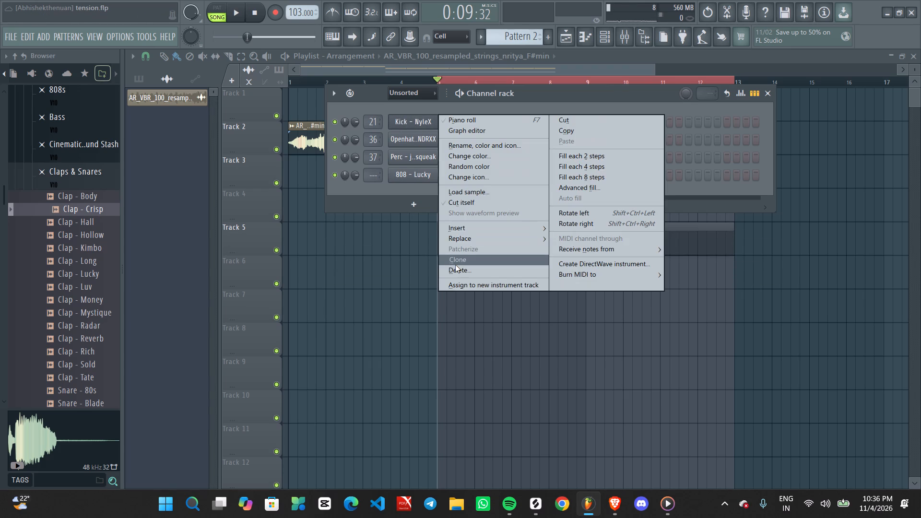
pyautogui.click(455, 265)
pyautogui.rightClick(420, 123)
pyautogui.click(468, 271)
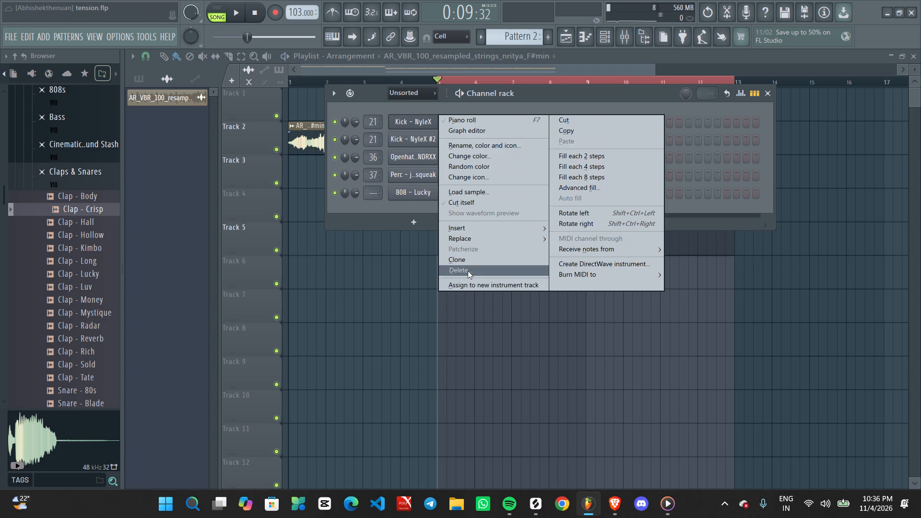
pyautogui.rightClick(420, 122)
pyautogui.click(460, 273)
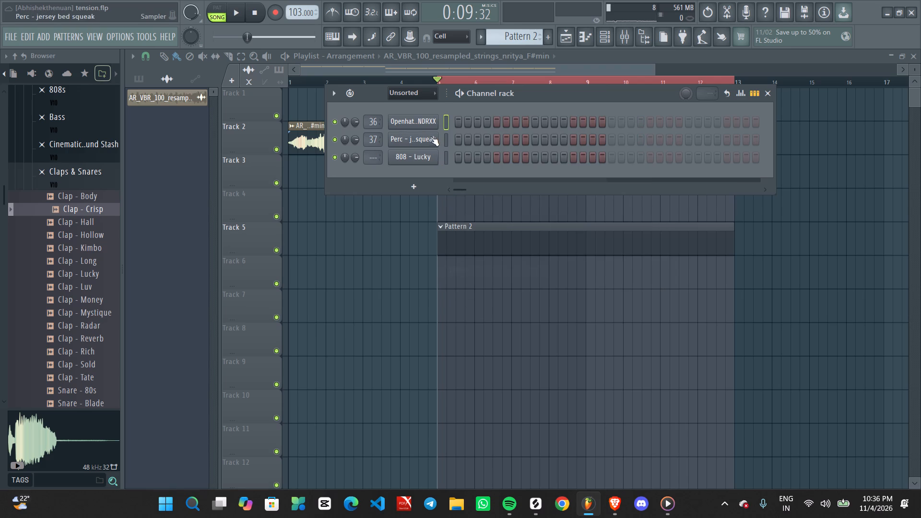
pyautogui.rightClick(429, 127)
pyautogui.click(465, 269)
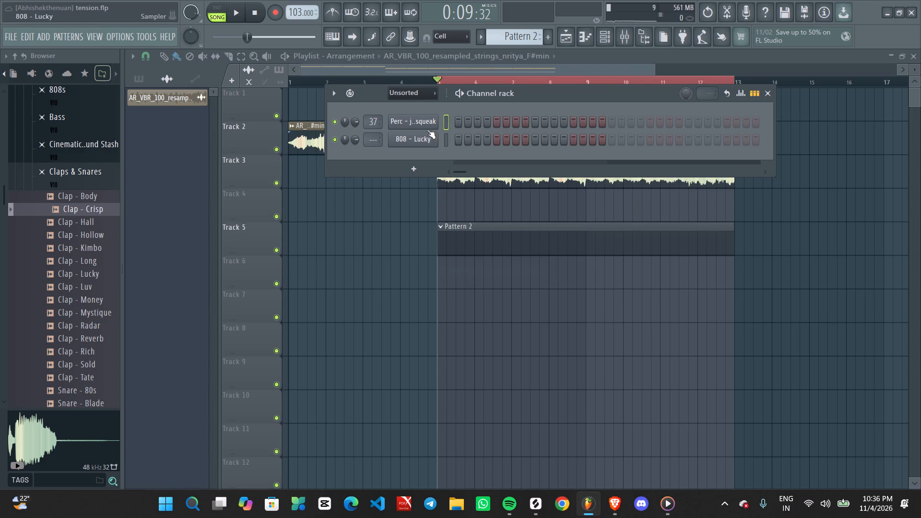
pyautogui.rightClick(425, 126)
pyautogui.click(460, 273)
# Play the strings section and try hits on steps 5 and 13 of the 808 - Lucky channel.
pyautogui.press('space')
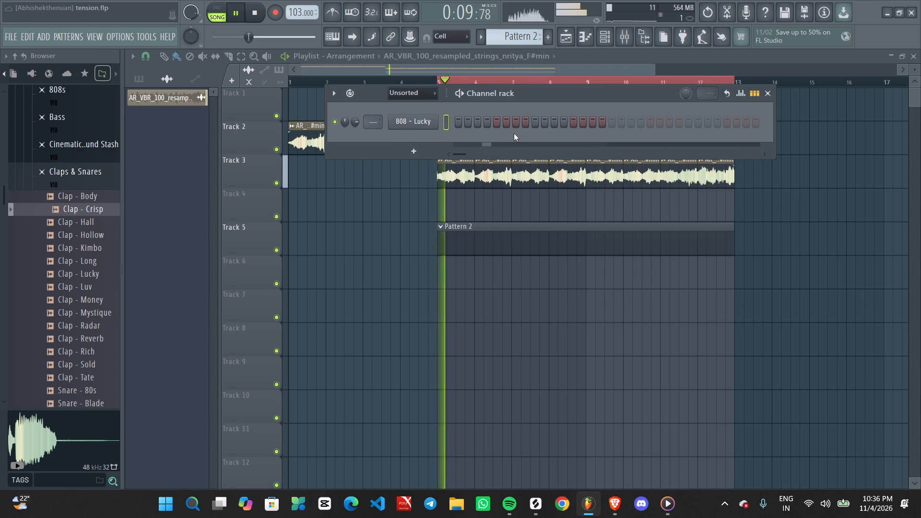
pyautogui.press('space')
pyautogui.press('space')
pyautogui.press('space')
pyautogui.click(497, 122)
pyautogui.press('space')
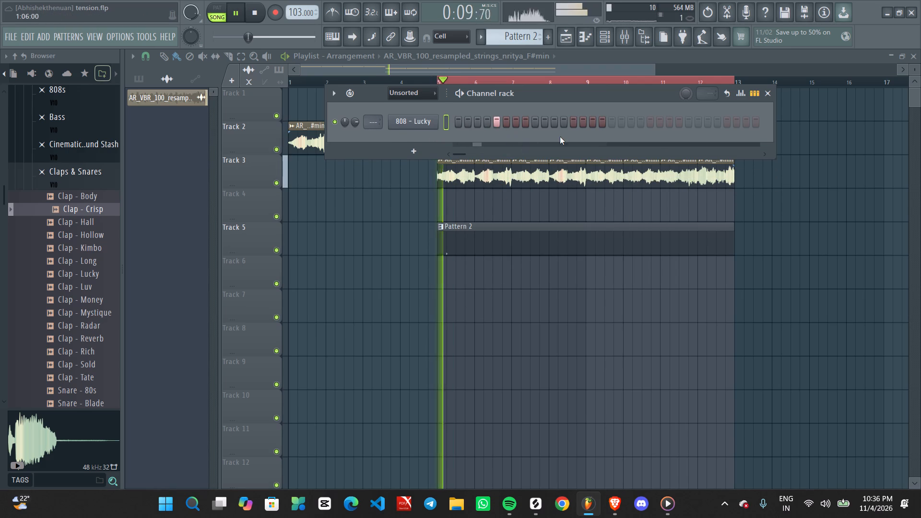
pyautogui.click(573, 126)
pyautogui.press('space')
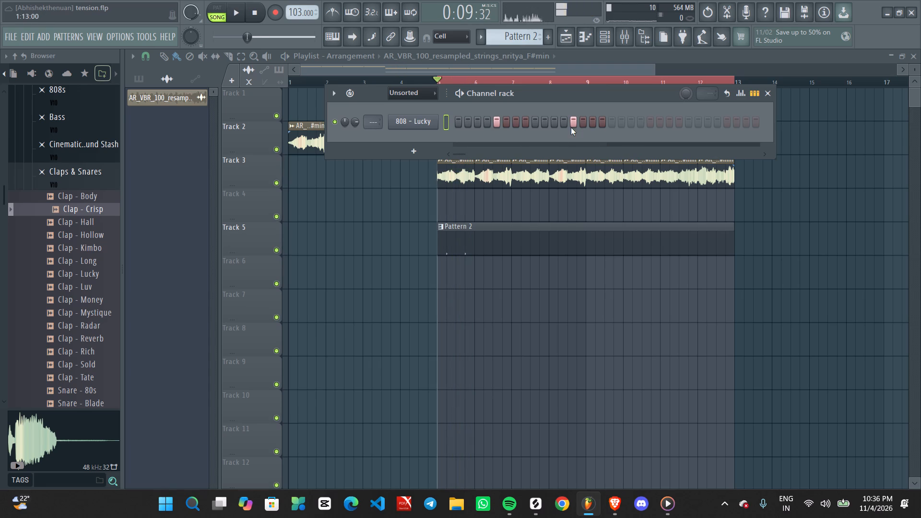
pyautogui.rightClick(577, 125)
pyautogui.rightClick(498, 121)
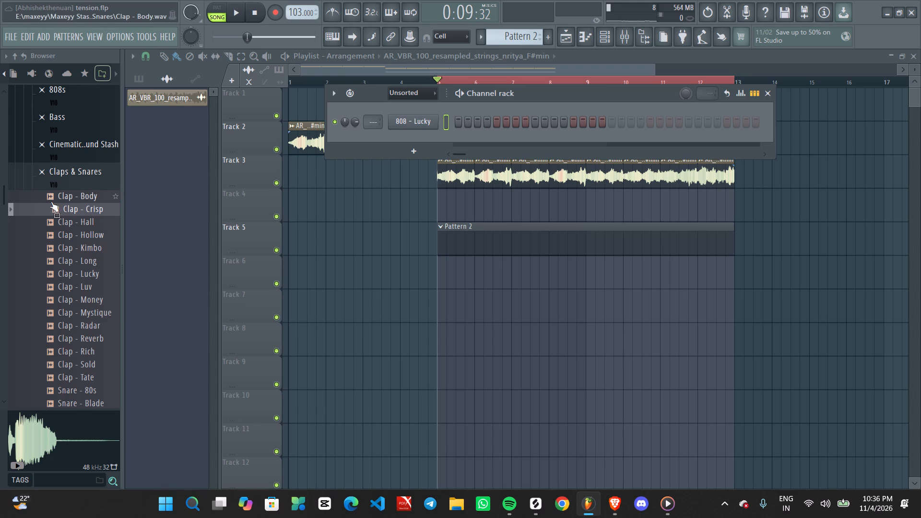
# Add Clap - Crisp to the channel rack and place its hits on steps 5, 13, 21 and 29 during playback.
pyautogui.click(71, 208)
pyautogui.moveTo(71, 208); pyautogui.dragTo(419, 130)
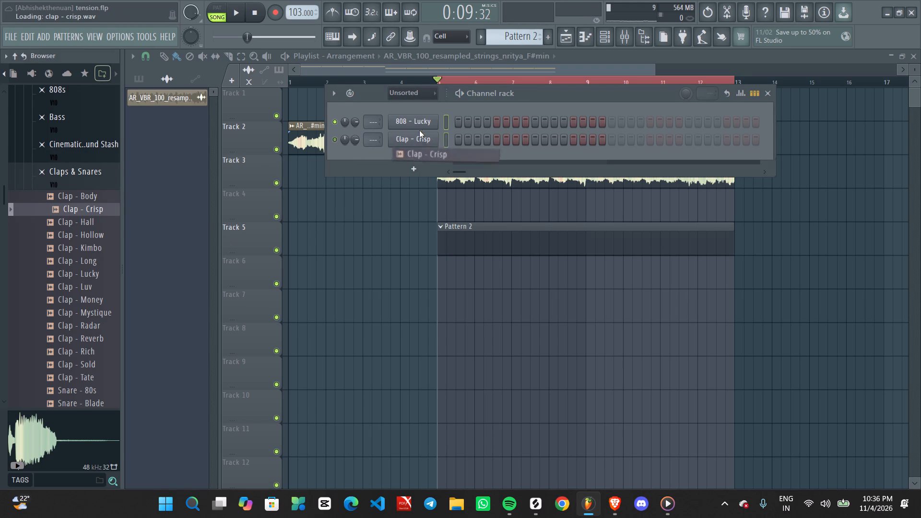
pyautogui.press('space')
pyautogui.click(495, 140)
pyautogui.click(573, 136)
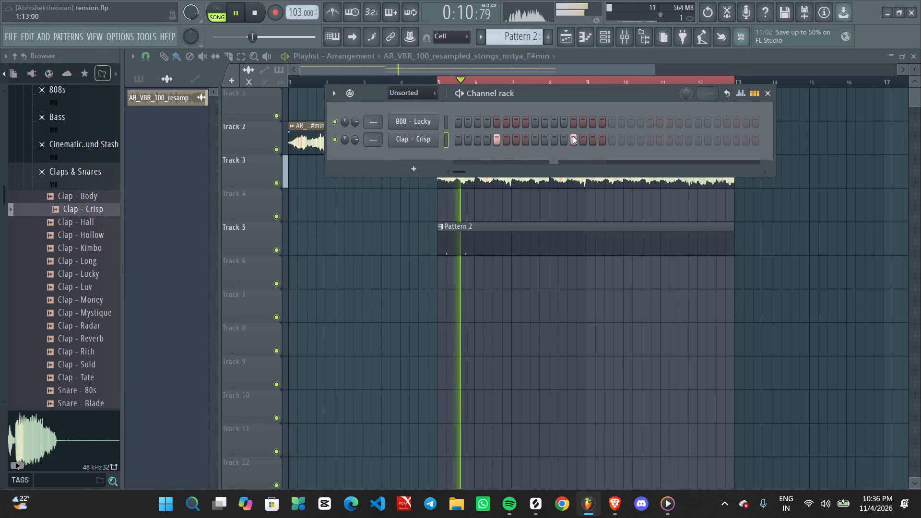
pyautogui.click(651, 140)
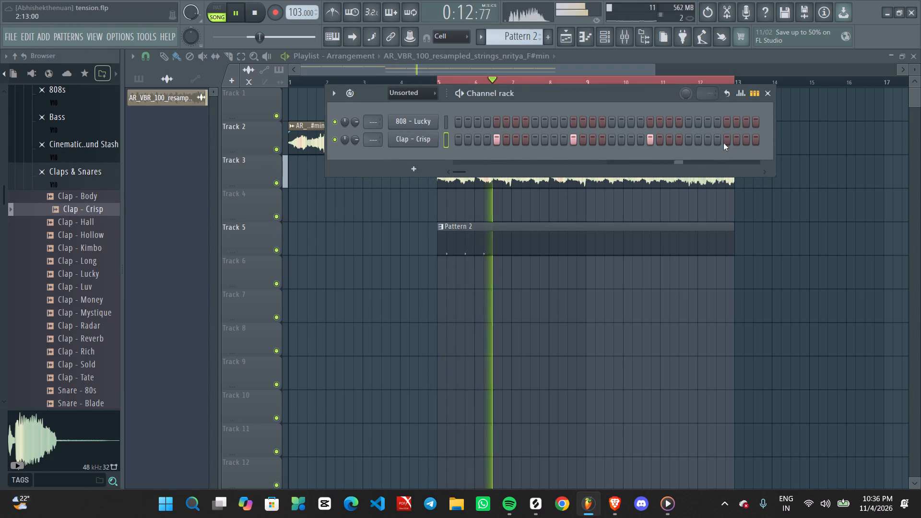
pyautogui.click(724, 142)
pyautogui.press('space')
# Open the Clap - Crisp hits in the piano roll and lengthen the four notes.
pyautogui.moveTo(396, 139); pyautogui.dragTo(401, 139, button='right')
pyautogui.click(451, 138)
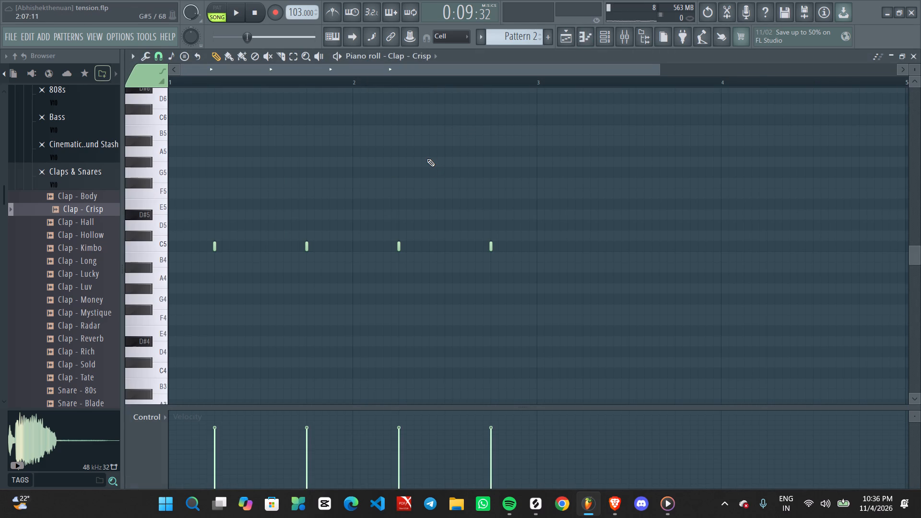
pyautogui.hotkey('shift', 'd')
# Select the first two bars of clap notes and duplicate them three times to fill bars 1 to 8.
pyautogui.keyDown('ctrl'); pyautogui.scroll(-2, 423, 135); pyautogui.keyUp('ctrl')
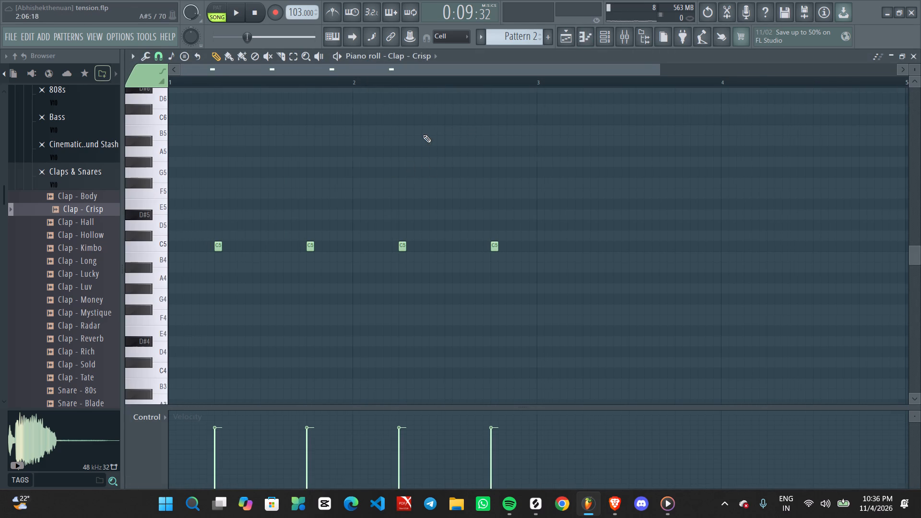
pyautogui.keyDown('ctrl'); pyautogui.scroll(-4, 423, 135); pyautogui.keyUp('ctrl')
pyautogui.press('space')
pyautogui.press('space')
pyautogui.keyDown('ctrl'); pyautogui.moveTo(413, 85); pyautogui.dragTo(0, 210); pyautogui.keyUp('ctrl')
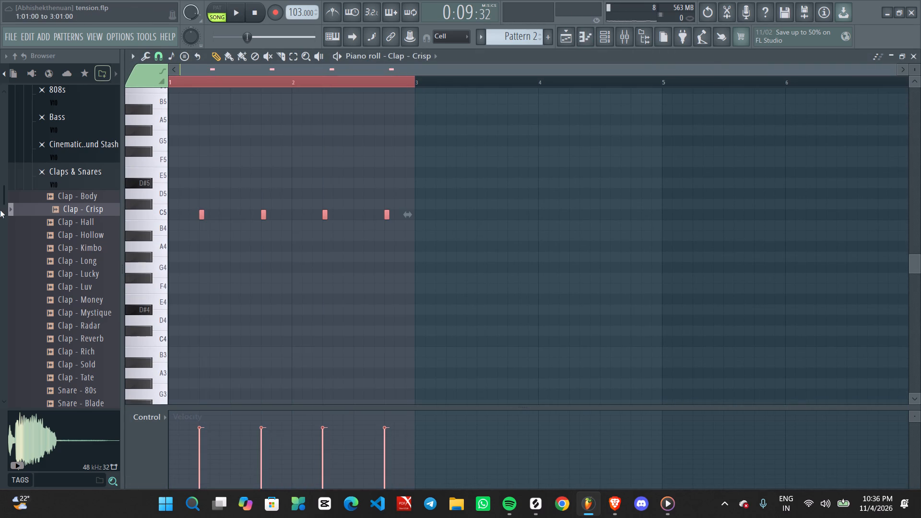
pyautogui.hotkey('ctrl', 'b')
pyautogui.hotkey('ctrl', 'b')
pyautogui.hotkey('ctrl', 'b')
pyautogui.keyDown('ctrl'); pyautogui.scroll(-5, 564, 281); pyautogui.keyUp('ctrl')
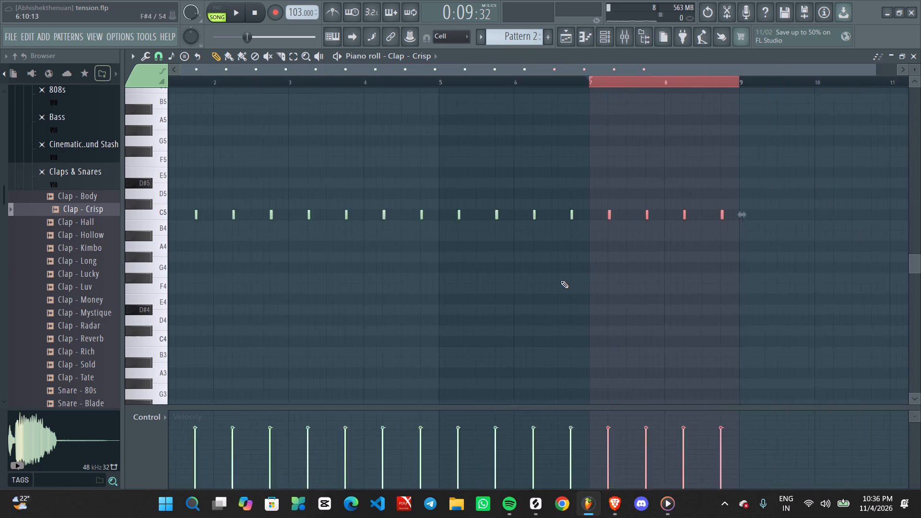
pyautogui.keyDown('ctrl'); pyautogui.scroll(-3, 561, 281); pyautogui.keyUp('ctrl')
pyautogui.hotkey('ctrl', 'd')
pyautogui.keyDown('ctrl'); pyautogui.scroll(2, 418, 336); pyautogui.keyUp('ctrl')
pyautogui.moveTo(404, 341); pyautogui.dragTo(536, 330, button='middle')
pyautogui.keyDown('ctrl'); pyautogui.scroll(-4, 454, 307); pyautogui.keyUp('ctrl')
pyautogui.press('space')
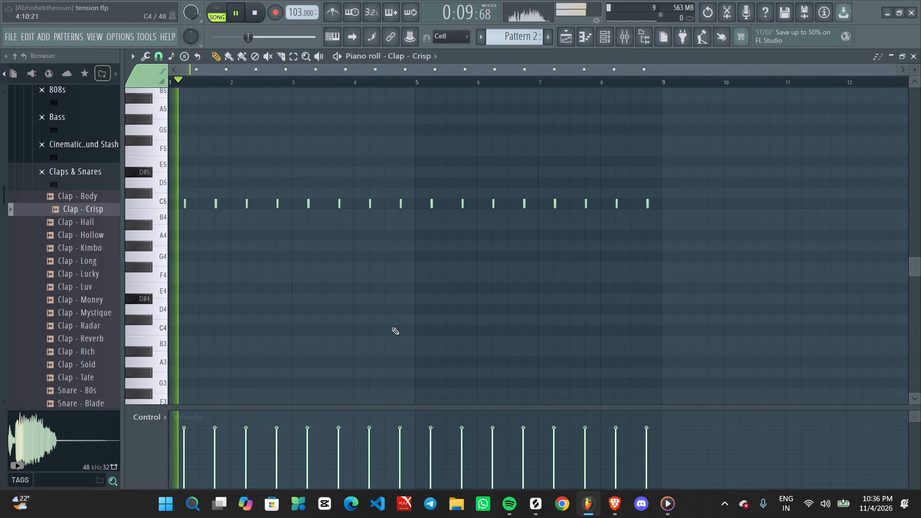
# Slightly raise the velocity of all Clap - Crisp notes.
pyautogui.hotkey('ctrl', 'a')
pyautogui.keyDown('alt'); pyautogui.scroll(2, 384, 328); pyautogui.keyUp('alt')
pyautogui.hotkey('ctrl', 'd')
pyautogui.keyDown('ctrl'); pyautogui.scroll(1, 347, 347); pyautogui.keyUp('ctrl')
pyautogui.moveTo(318, 359); pyautogui.dragTo(415, 370, button='middle')
pyautogui.keyDown('ctrl'); pyautogui.scroll(-3, 362, 349); pyautogui.keyUp('ctrl')
# Audition samples in the drum kit's 808s folder, including 808 - DMS, and add 808 - Estimate to the channel rack.
pyautogui.click(604, 40)
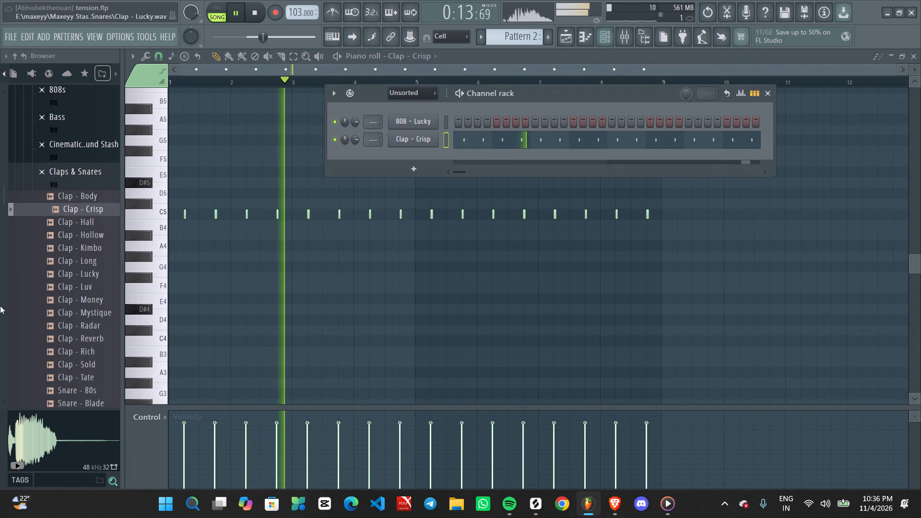
pyautogui.click(50, 174)
pyautogui.press('space')
pyautogui.scroll(-1, 52, 253)
pyautogui.scroll(1, 53, 249)
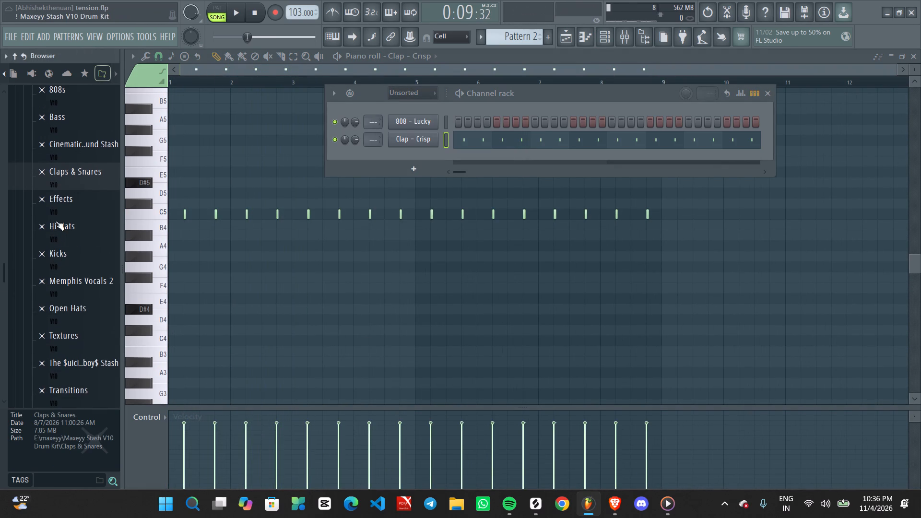
pyautogui.scroll(1, 68, 153)
pyautogui.click(65, 176)
pyautogui.click(66, 203)
pyautogui.click(69, 230)
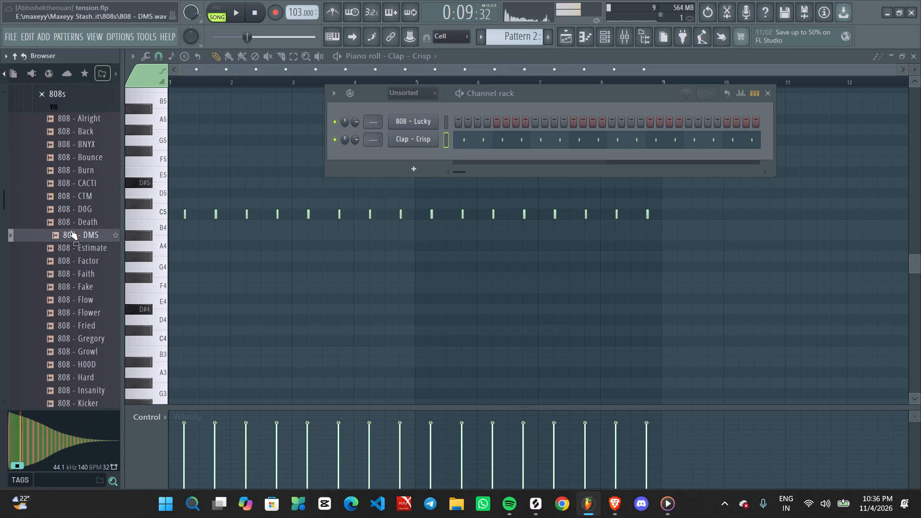
pyautogui.click(71, 255)
pyautogui.doubleClick(72, 255)
pyautogui.click(73, 245)
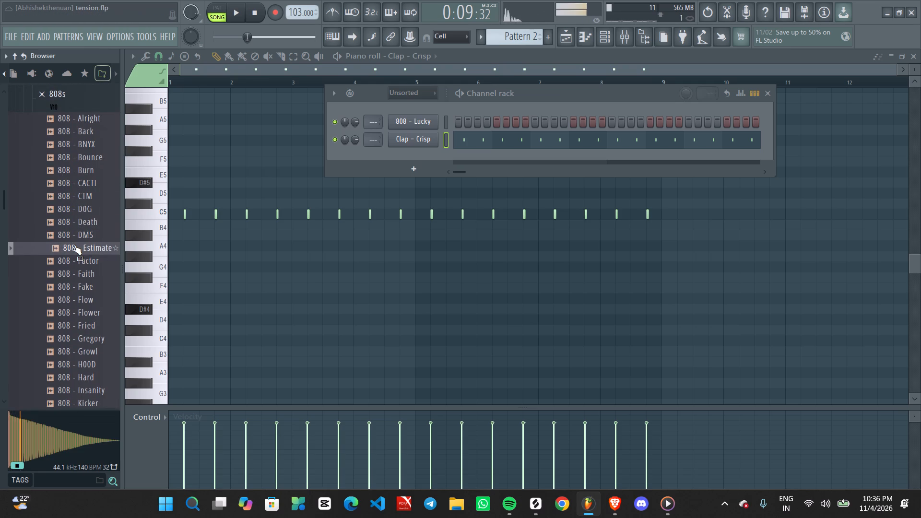
pyautogui.click(74, 245)
pyautogui.click(74, 245)
pyautogui.moveTo(74, 245); pyautogui.dragTo(412, 153)
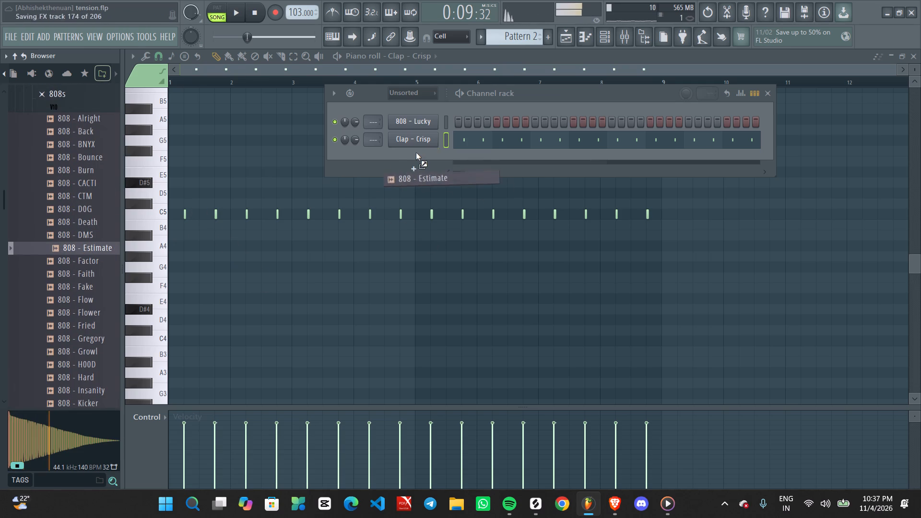
pyautogui.press('space')
pyautogui.press('space')
# Place an 808 - Estimate hit on step 1 and play the pattern.
pyautogui.click(460, 159)
pyautogui.press('space')
pyautogui.press('space')
pyautogui.press('space')
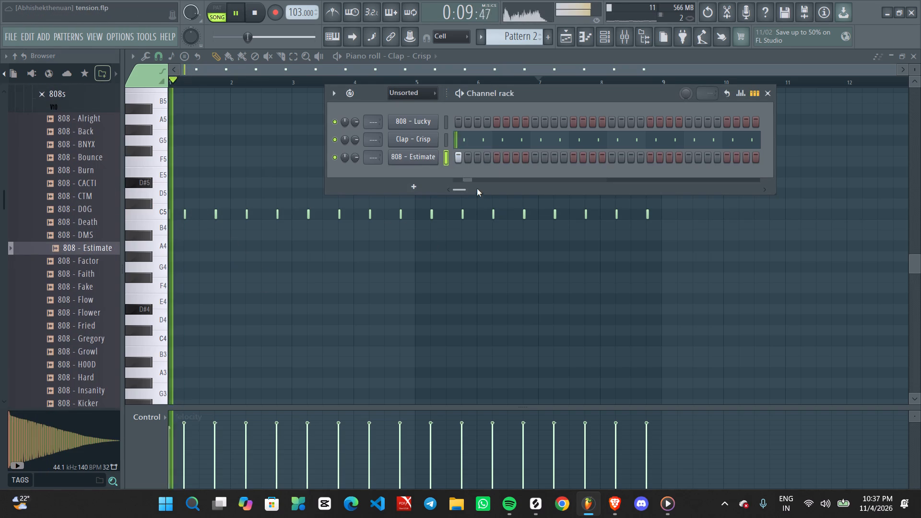
pyautogui.press('space')
# Replace the sample in the 808 - Estimate channel with 808 - Death and play it in context.
pyautogui.click(427, 155)
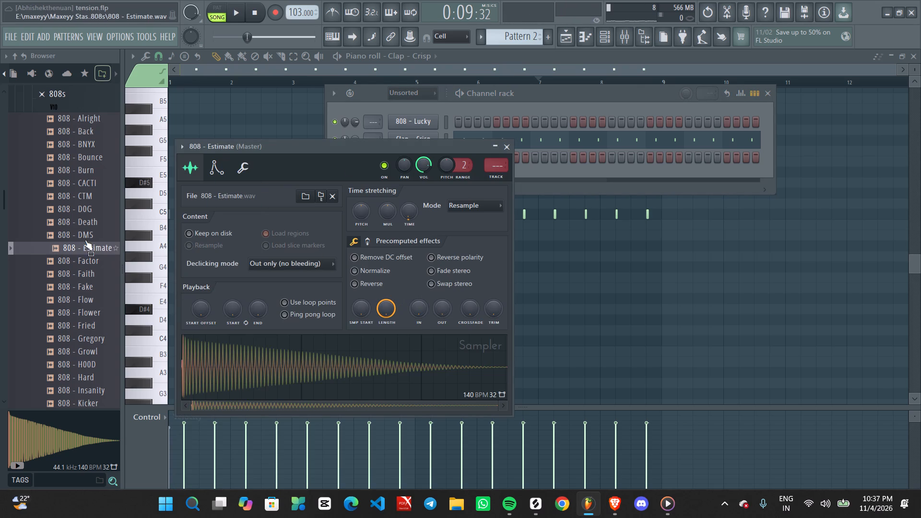
pyautogui.click(69, 227)
pyautogui.click(71, 227)
pyautogui.click(71, 222)
pyautogui.moveTo(71, 222); pyautogui.dragTo(267, 321)
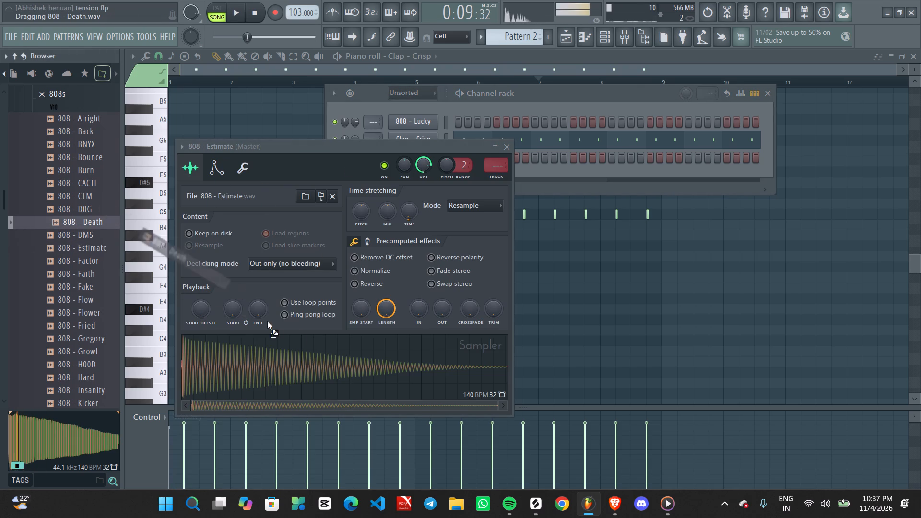
pyautogui.moveTo(267, 321); pyautogui.dragTo(296, 366)
pyautogui.press('space')
pyautogui.press('space')
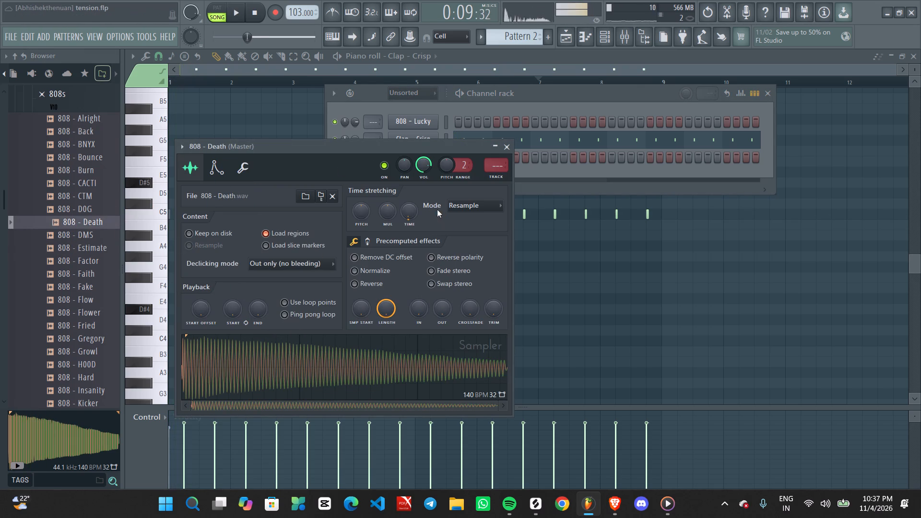
# Shorten the 808 - Death tail with a moderate quick fade-out and check it in playback.
pyautogui.scroll(13, 437, 313)
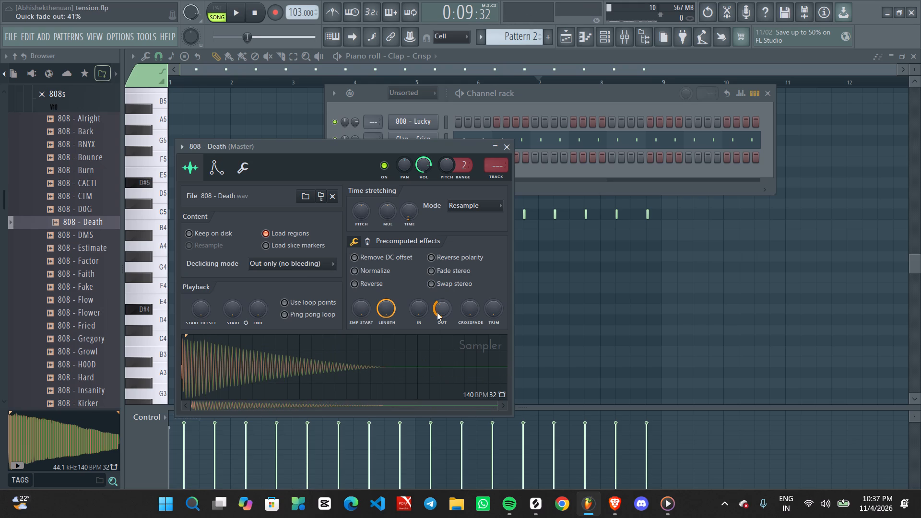
pyautogui.scroll(-2, 437, 313)
pyautogui.press('space')
pyautogui.press('space')
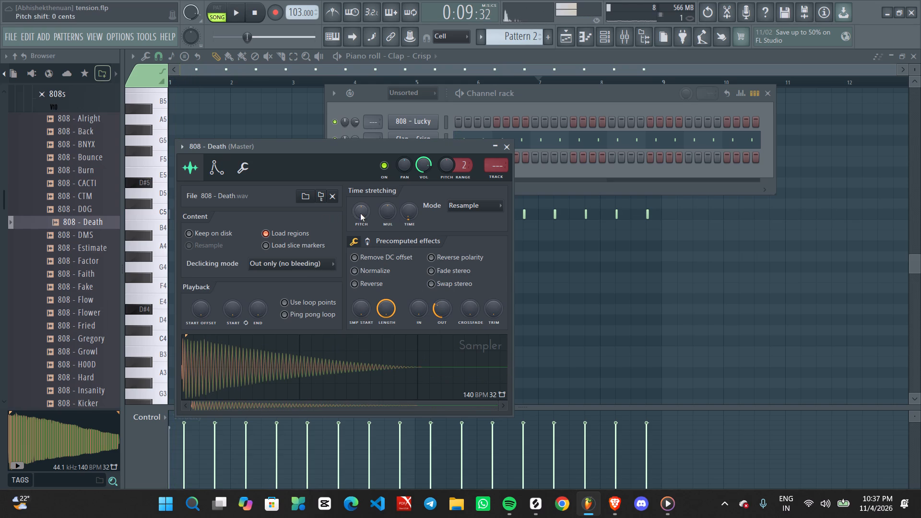
# Boost the gain of the 808 - Death sample to 6% in the precomputed effects and play it back.
pyautogui.click(367, 243)
pyautogui.scroll(1, 366, 261)
pyautogui.press('space')
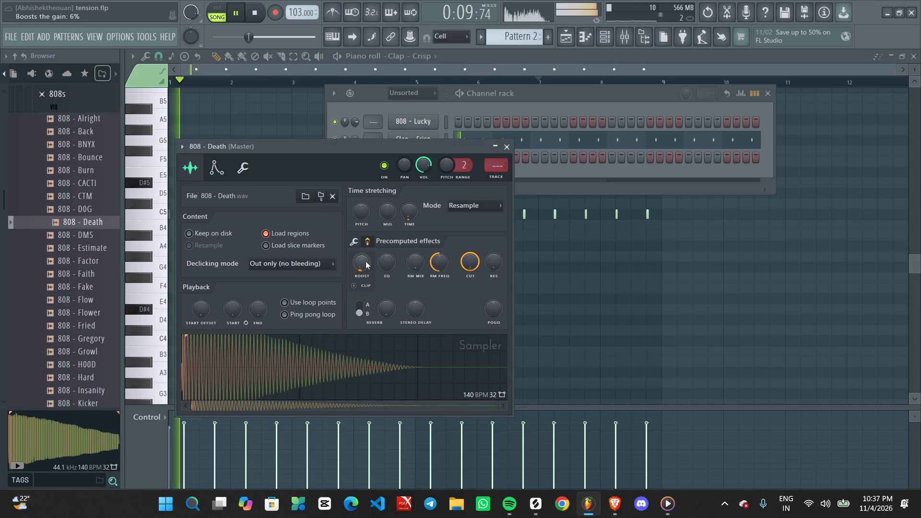
pyautogui.press('space')
pyautogui.click(510, 144)
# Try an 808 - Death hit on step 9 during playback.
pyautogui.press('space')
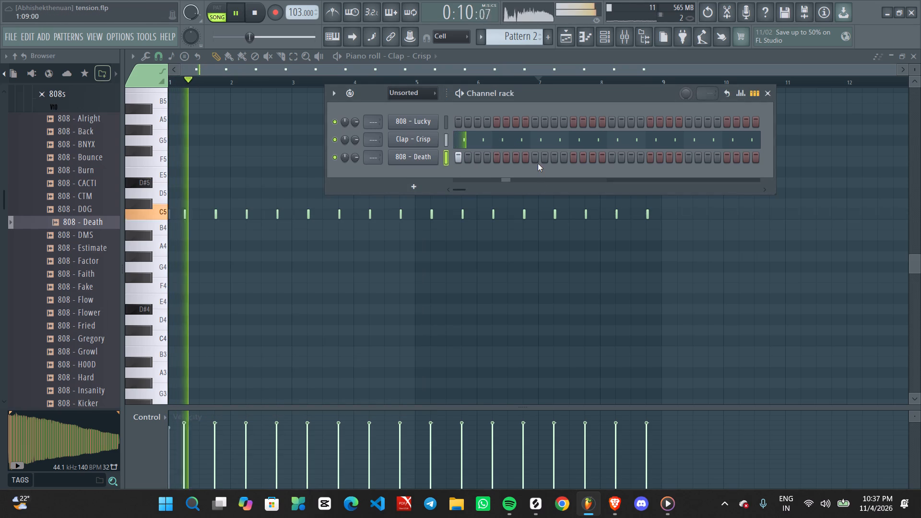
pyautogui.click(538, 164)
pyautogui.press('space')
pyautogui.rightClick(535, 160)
# Place an 808 - Death hit on step 4 and play the pattern.
pyautogui.click(484, 159)
pyautogui.press('space')
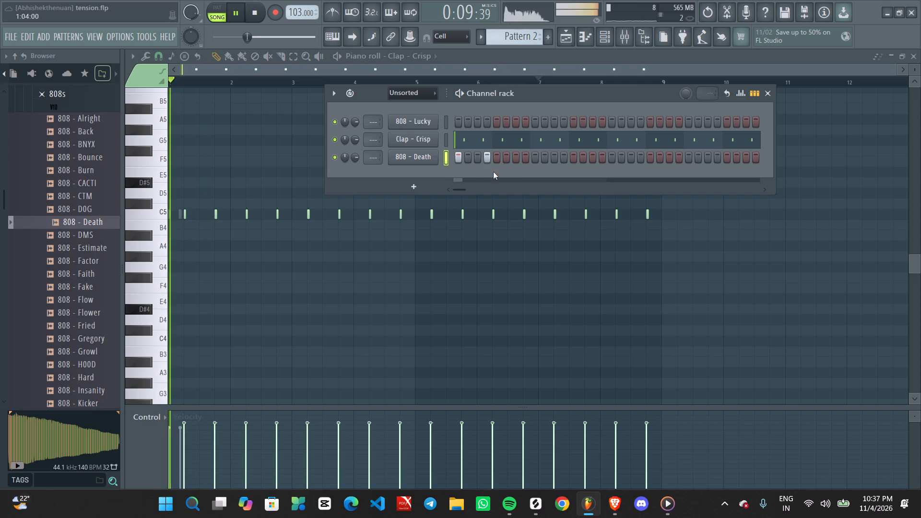
pyautogui.press('space')
# Toggle the Cut itself option for the 808 - Death channel.
pyautogui.click(414, 157)
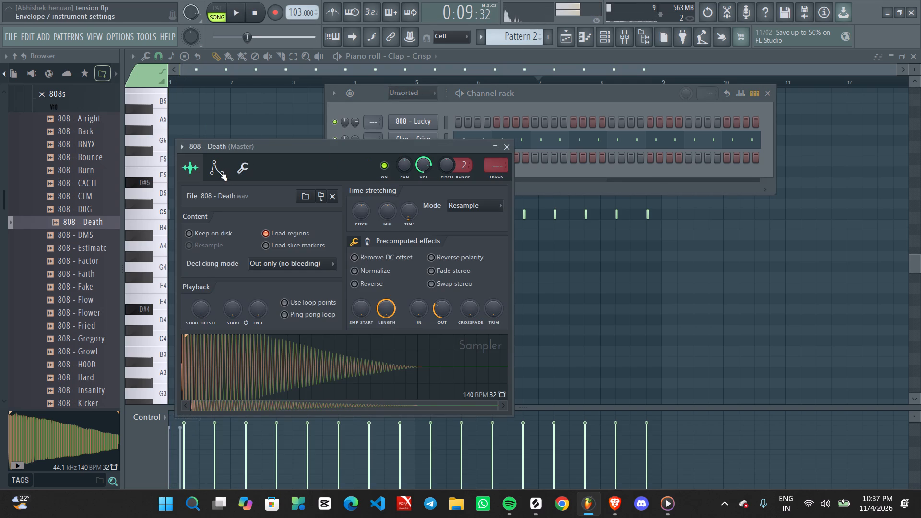
pyautogui.click(510, 147)
pyautogui.rightClick(424, 158)
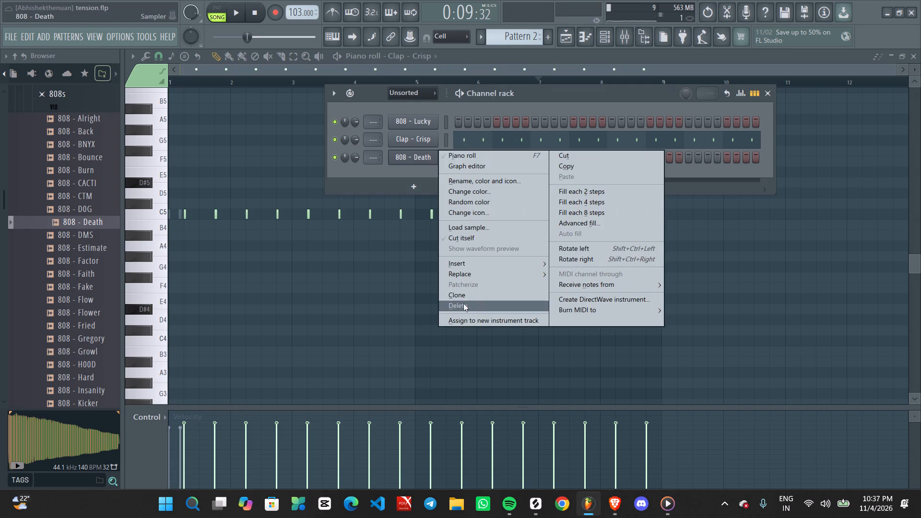
pyautogui.click(472, 241)
# Place an 808 - Death hit on step 13 and replay the pattern to check the rhythm.
pyautogui.press('space')
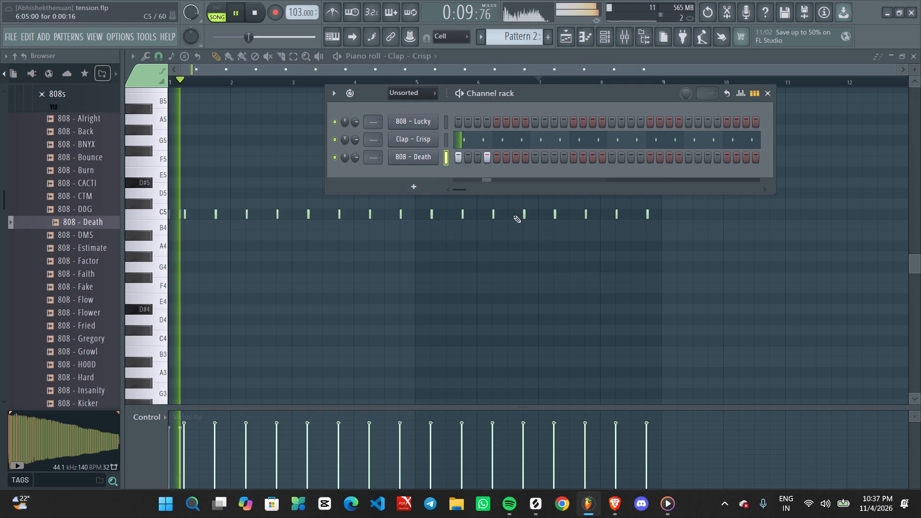
pyautogui.click(570, 159)
pyautogui.press('space')
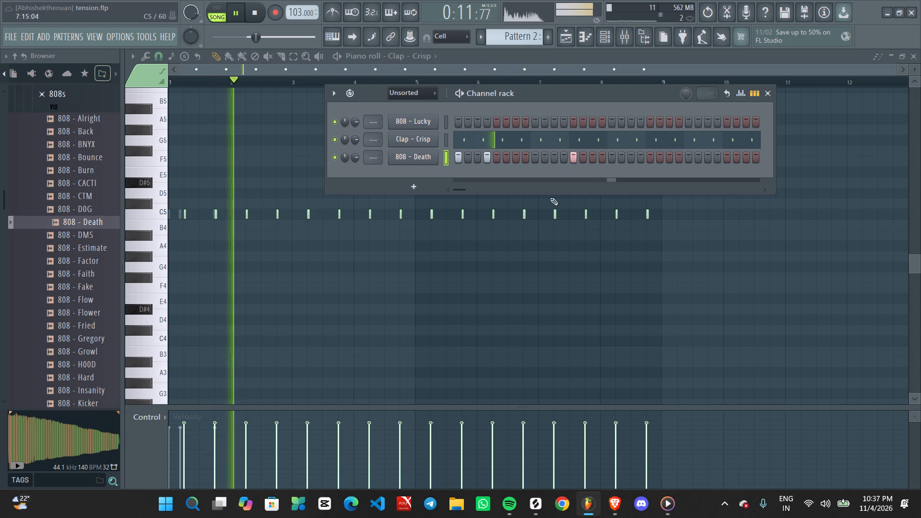
pyautogui.press('space')
pyautogui.press('space')
pyautogui.scroll(2, 21, 269)
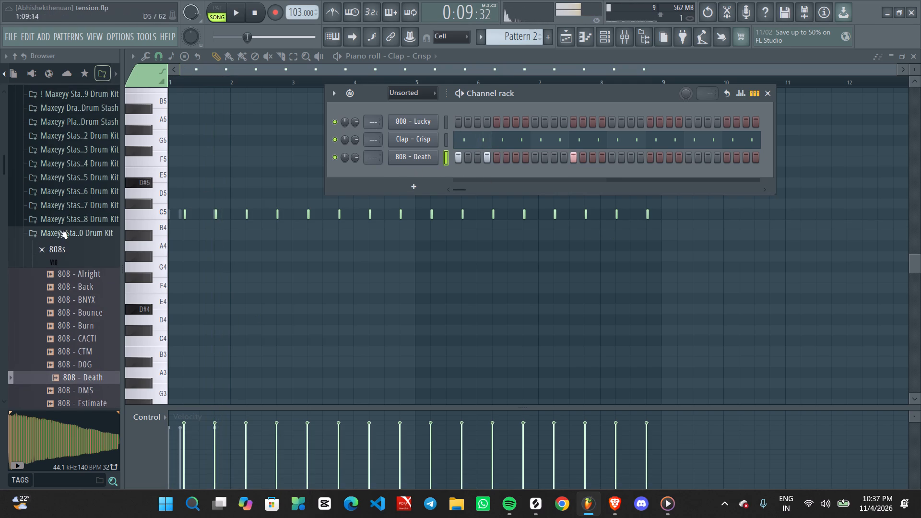
# Remove the 808 - Death hits from steps 1, 4 and 13.
pyautogui.rightClick(456, 154)
pyautogui.rightClick(487, 155)
pyautogui.moveTo(571, 160); pyautogui.dragTo(566, 161, button='right')
# Audition other 808 samples in the drum kit and replace the 808 - Death channel's sample with 808 - Alright.
pyautogui.click(62, 287)
pyautogui.click(71, 276)
pyautogui.click(71, 276)
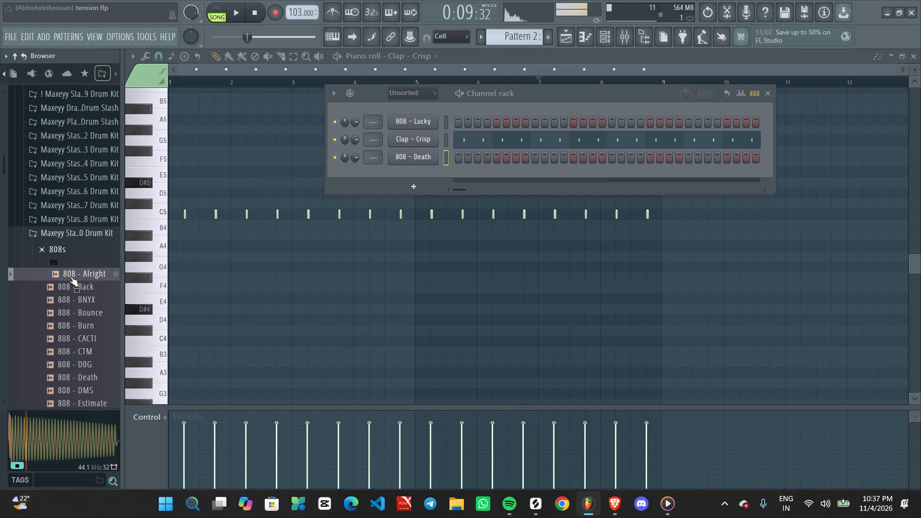
pyautogui.click(71, 276)
pyautogui.moveTo(71, 276); pyautogui.dragTo(401, 165)
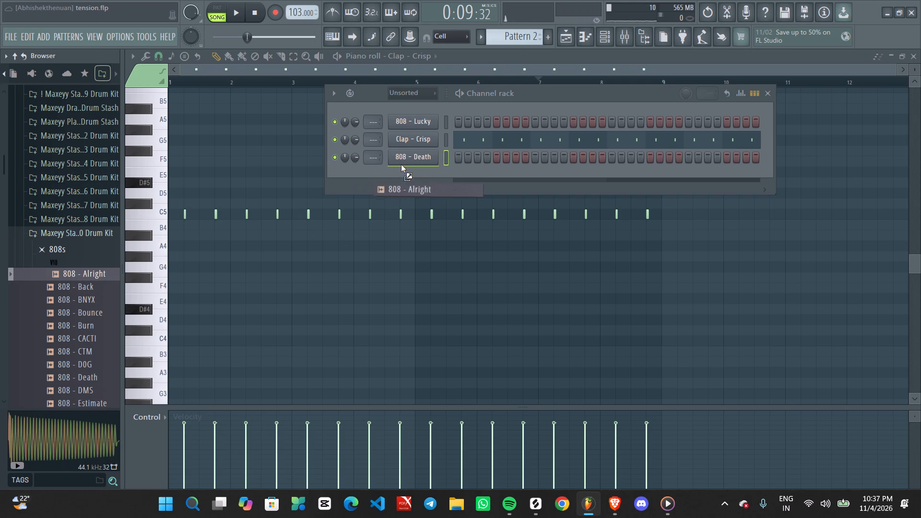
pyautogui.moveTo(401, 165); pyautogui.dragTo(403, 162)
# Place 808 - Alright hits on steps 1 and 4 and play the pattern to check the rhythm.
pyautogui.press('space')
pyautogui.press('space')
pyautogui.click(458, 158)
pyautogui.press('space')
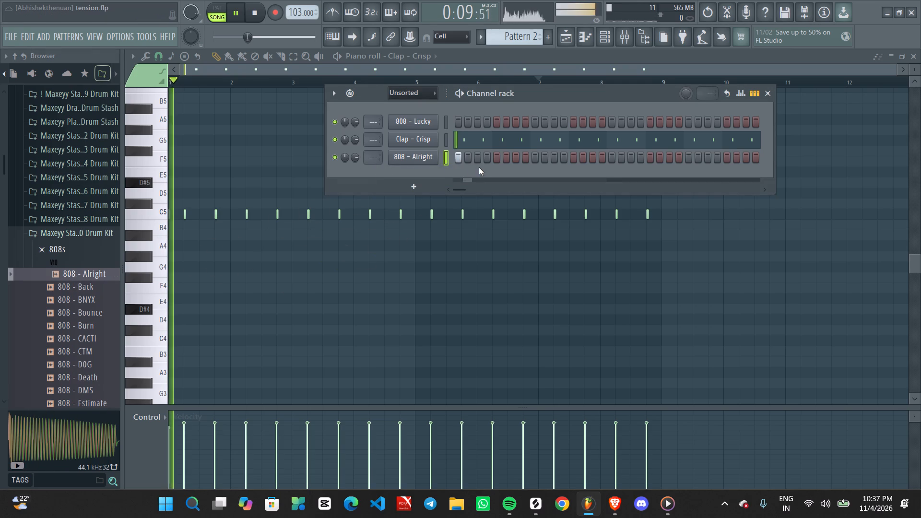
pyautogui.press('space')
pyautogui.press('space')
pyautogui.press('space')
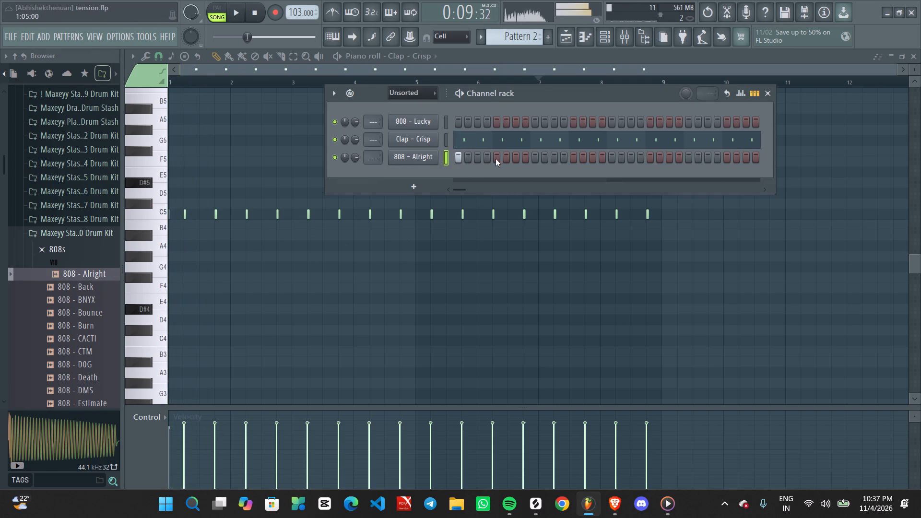
pyautogui.click(489, 157)
pyautogui.press('space')
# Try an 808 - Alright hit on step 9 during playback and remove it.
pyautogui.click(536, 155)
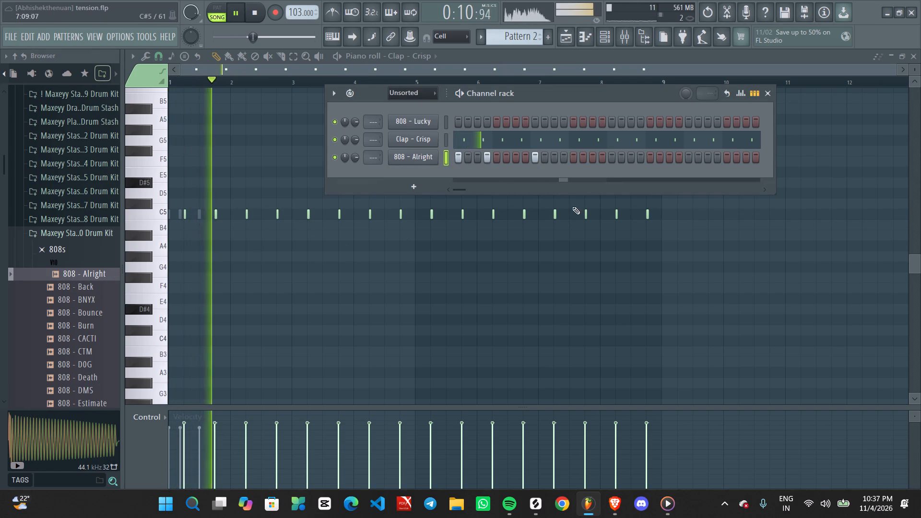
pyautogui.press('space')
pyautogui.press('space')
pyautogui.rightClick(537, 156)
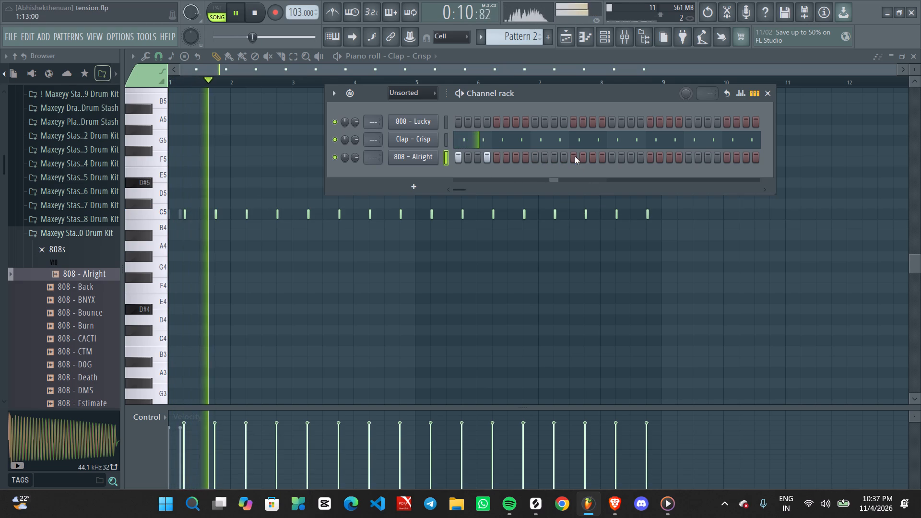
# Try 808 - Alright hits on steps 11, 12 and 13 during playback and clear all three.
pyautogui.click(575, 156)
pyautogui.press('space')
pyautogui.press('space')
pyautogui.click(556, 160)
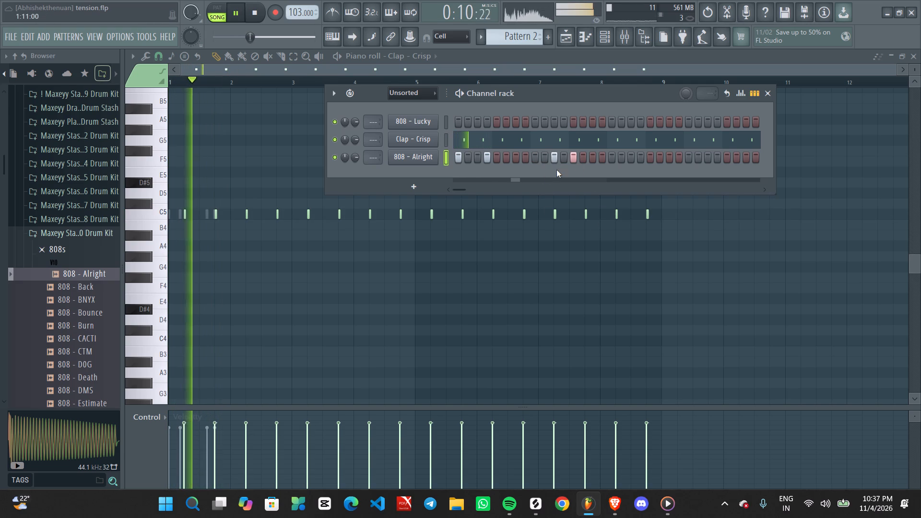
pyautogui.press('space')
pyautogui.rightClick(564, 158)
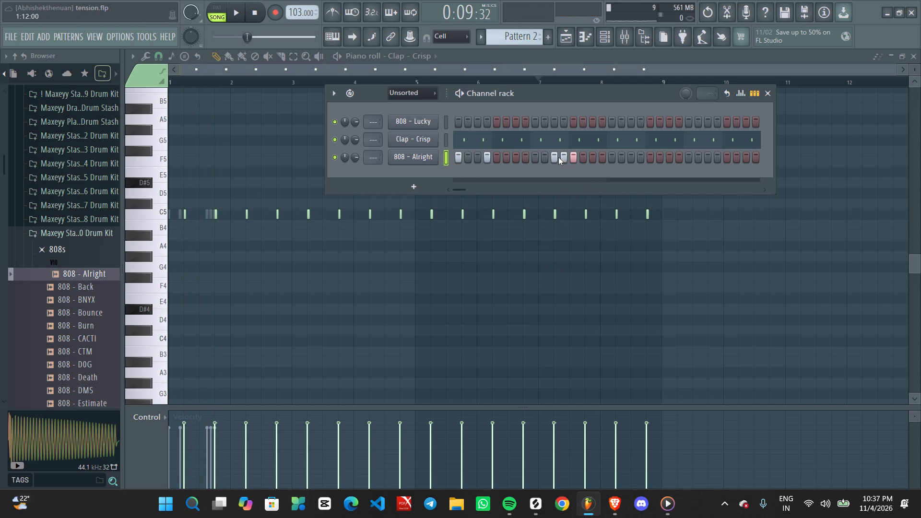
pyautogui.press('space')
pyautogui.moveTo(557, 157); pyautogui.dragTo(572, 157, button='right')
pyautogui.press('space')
# Place 808 - Alright hits on steps 13 and 11, play them, and keep only the step 11 hit.
pyautogui.click(569, 155)
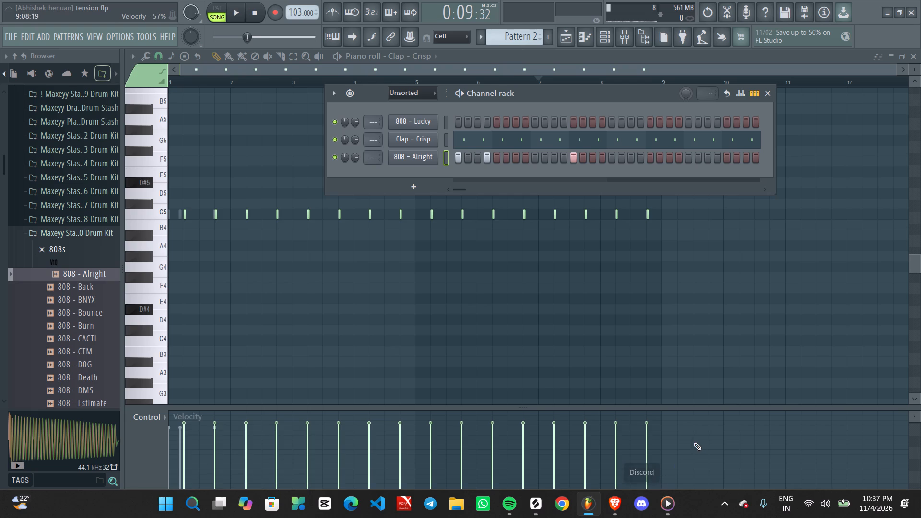
pyautogui.press('space')
pyautogui.click(551, 155)
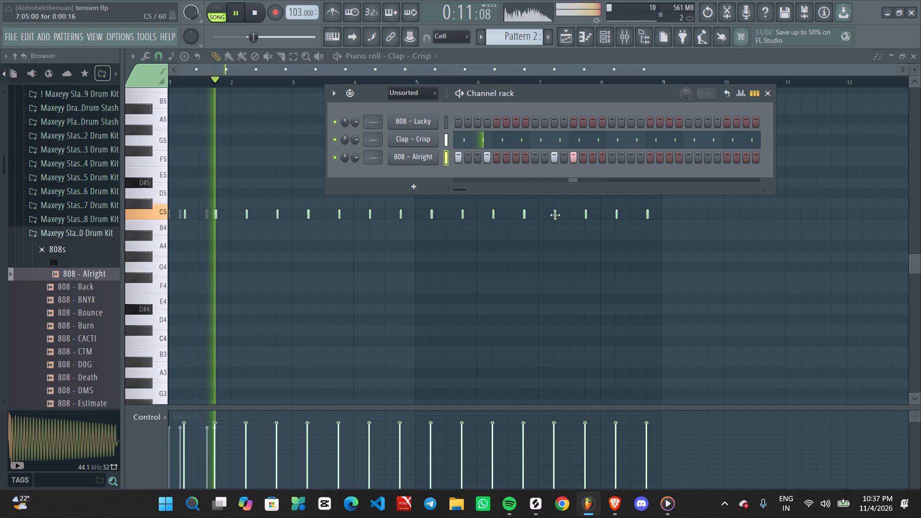
pyautogui.press('space')
pyautogui.press('space')
pyautogui.rightClick(569, 160)
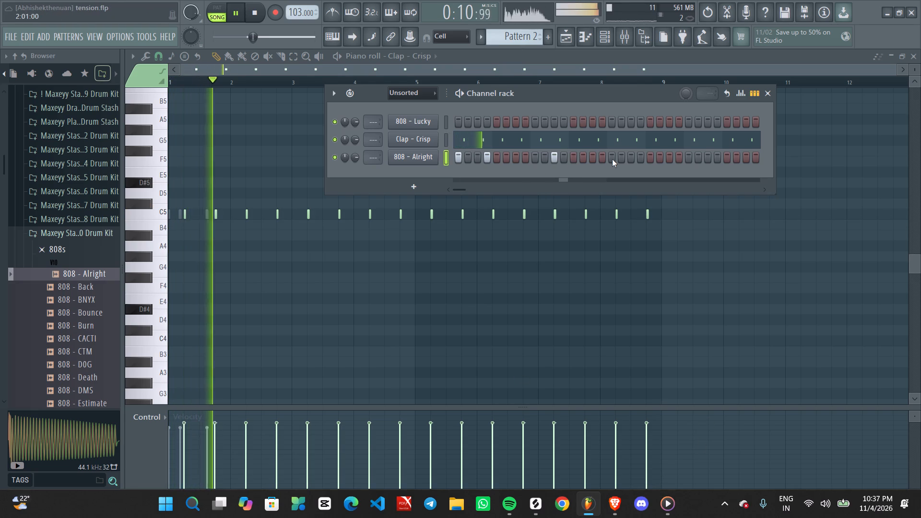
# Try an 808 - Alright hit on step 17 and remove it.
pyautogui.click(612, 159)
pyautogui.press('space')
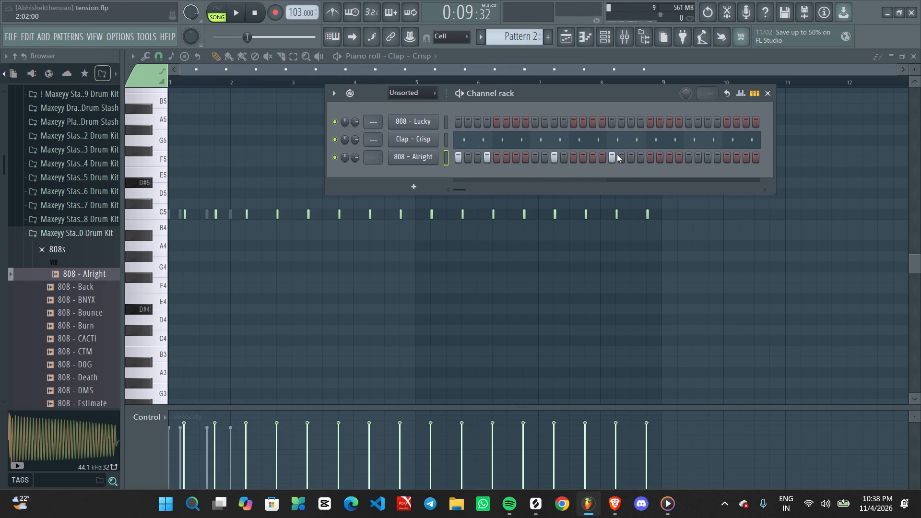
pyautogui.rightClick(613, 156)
# In the 808 - Alright piano roll, try a D#5 note at the start of bar 2 and replace it with C5.
pyautogui.rightClick(421, 155)
pyautogui.click(453, 155)
pyautogui.press('space')
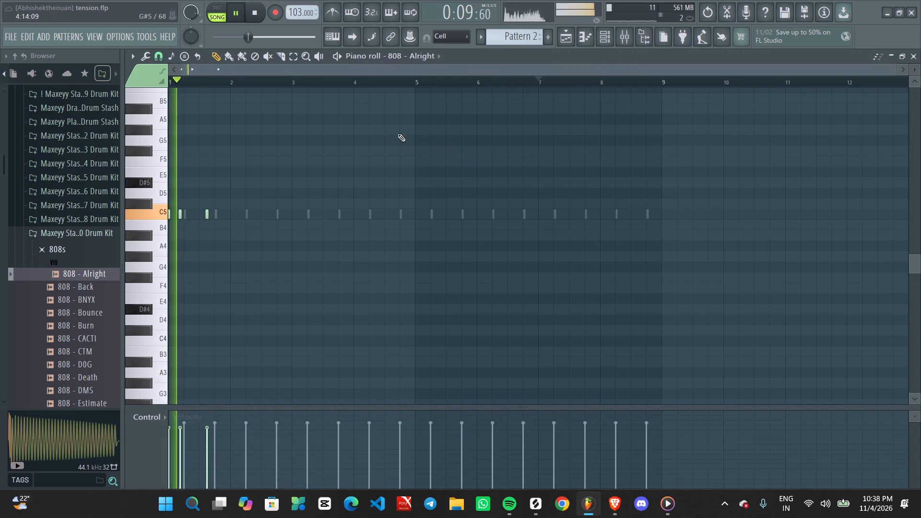
pyautogui.hotkey('shift', 'd')
pyautogui.scroll(-1, 241, 181)
pyautogui.keyDown('ctrl'); pyautogui.scroll(2, 236, 190); pyautogui.keyUp('ctrl')
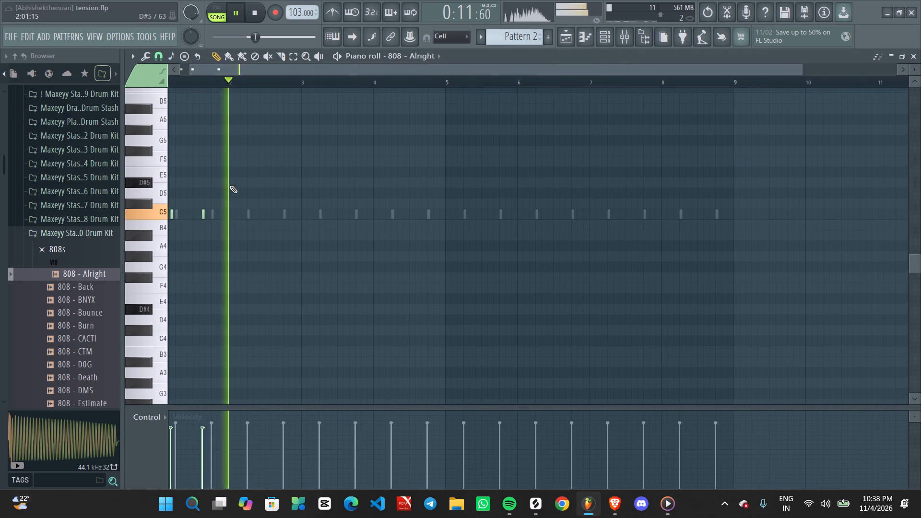
pyautogui.click(226, 185)
pyautogui.press('space')
pyautogui.rightClick(228, 183)
pyautogui.press('space')
pyautogui.click(228, 215)
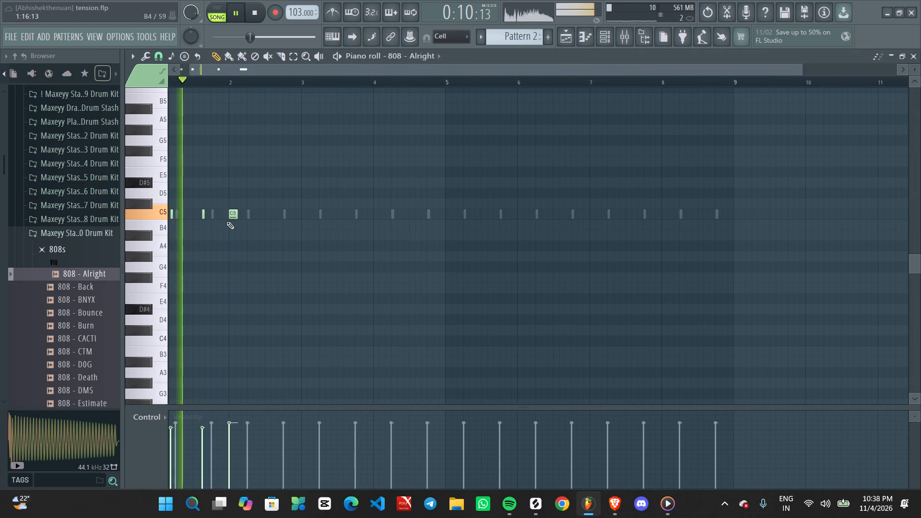
pyautogui.scroll(1, 225, 225)
pyautogui.moveTo(260, 230); pyautogui.dragTo(410, 207, button='middle')
pyautogui.press('space')
# Check the pitch shift in the resampled strings clip's settings, and look at the clip's piano roll.
pyautogui.click(570, 38)
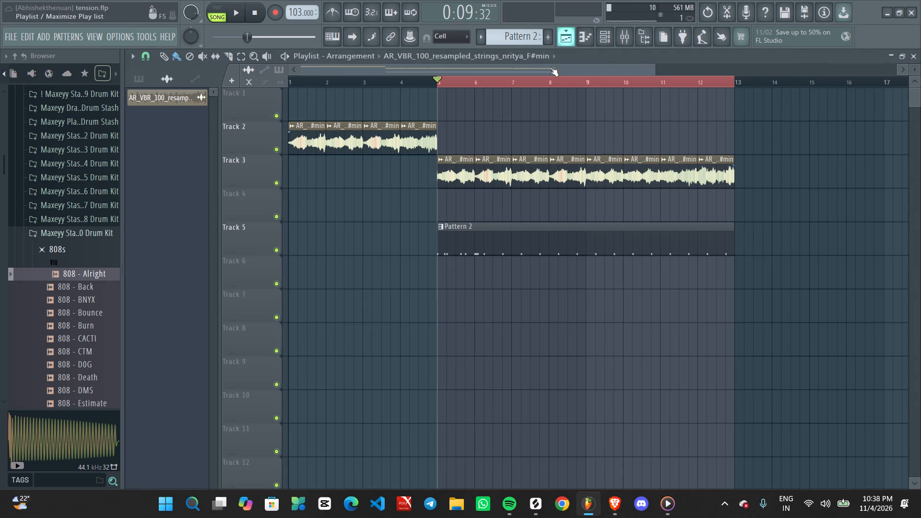
pyautogui.doubleClick(463, 173)
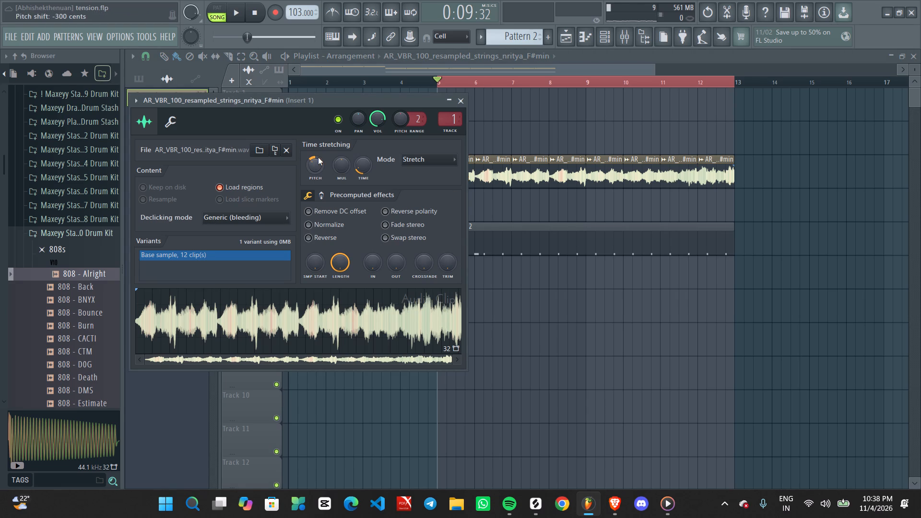
pyautogui.click(461, 96)
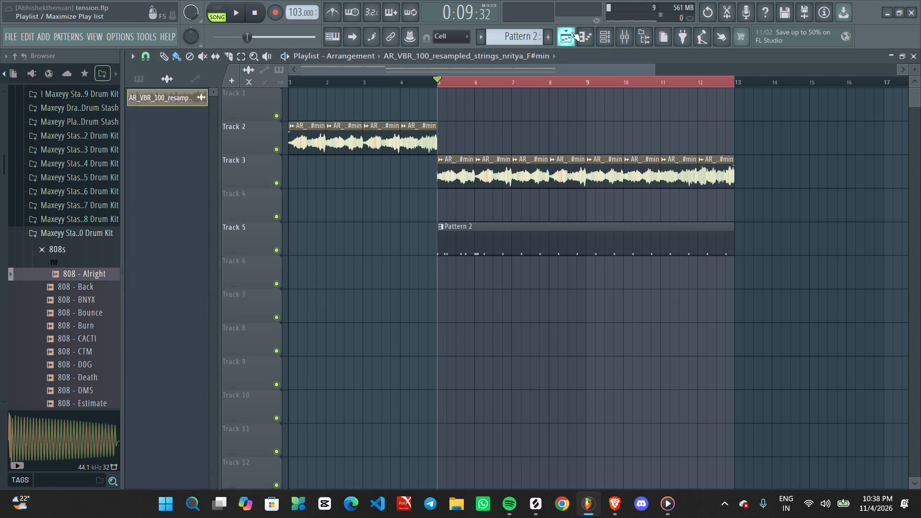
pyautogui.click(571, 32)
pyautogui.click(582, 34)
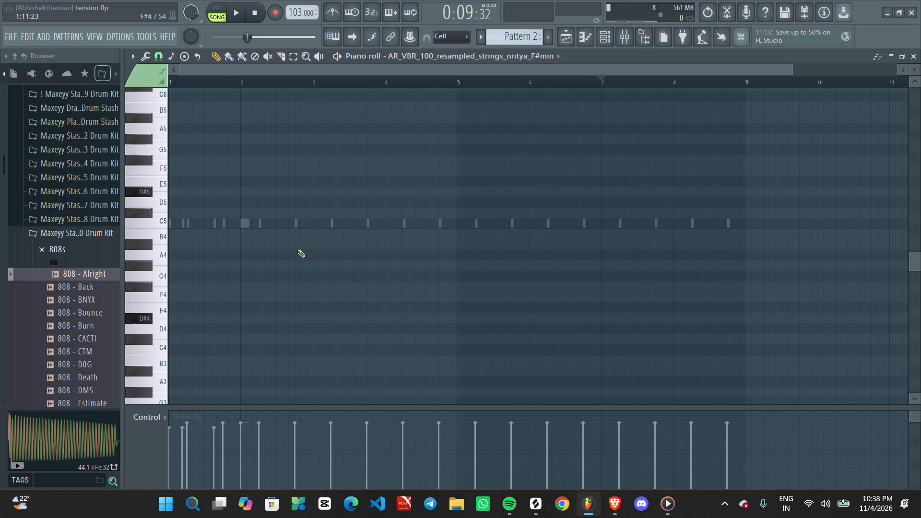
pyautogui.press('space')
pyautogui.click(568, 34)
pyautogui.press('space')
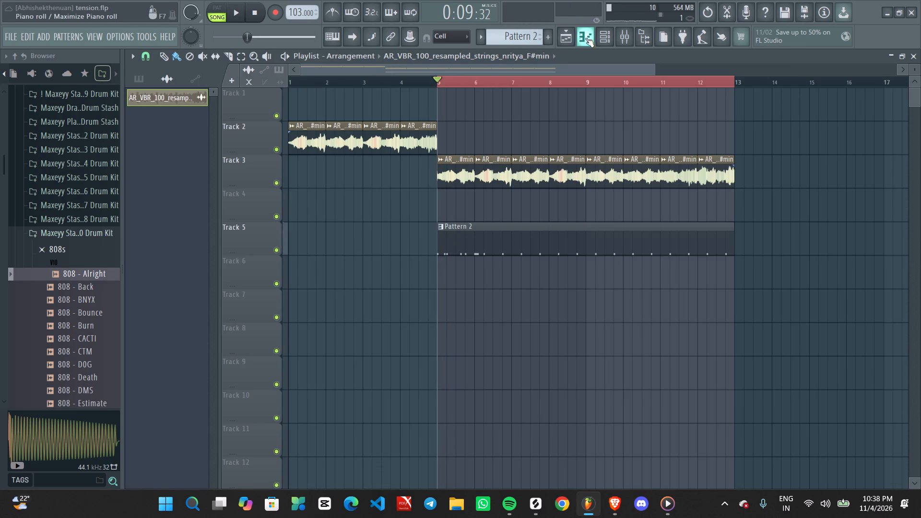
pyautogui.click(585, 38)
pyautogui.press('space')
pyautogui.press('space')
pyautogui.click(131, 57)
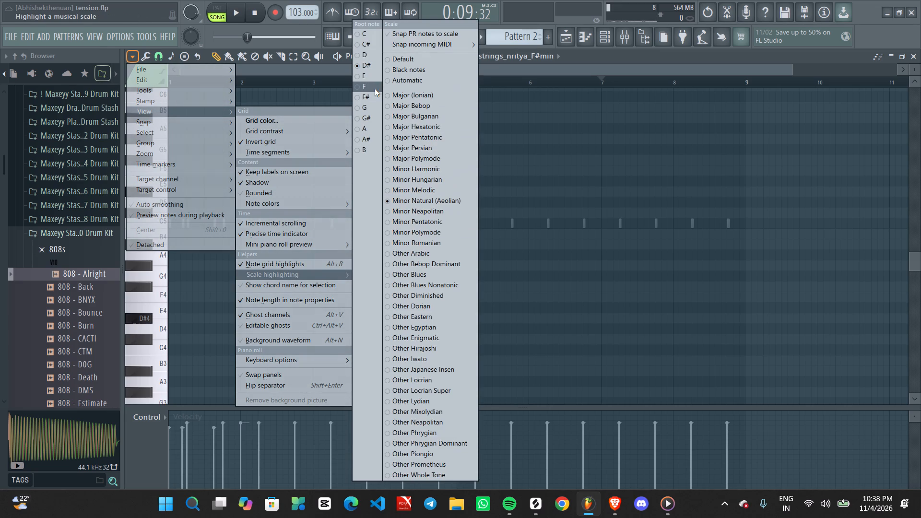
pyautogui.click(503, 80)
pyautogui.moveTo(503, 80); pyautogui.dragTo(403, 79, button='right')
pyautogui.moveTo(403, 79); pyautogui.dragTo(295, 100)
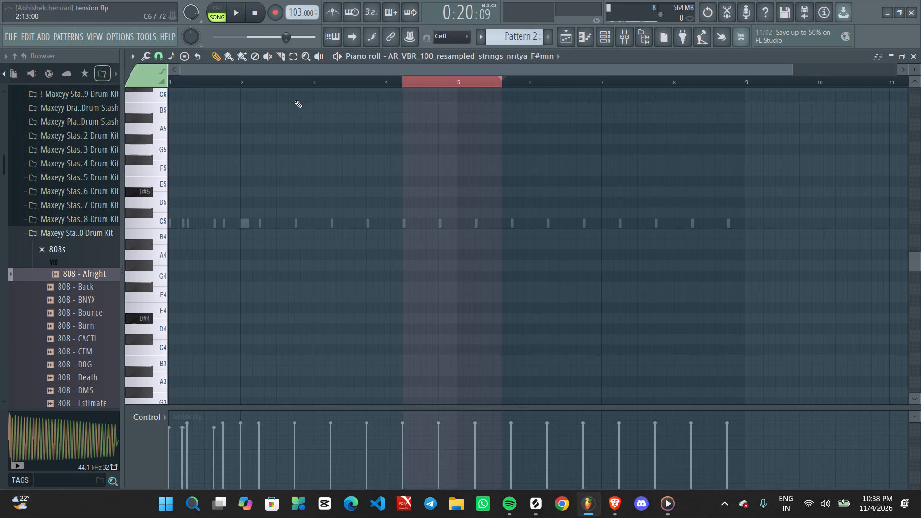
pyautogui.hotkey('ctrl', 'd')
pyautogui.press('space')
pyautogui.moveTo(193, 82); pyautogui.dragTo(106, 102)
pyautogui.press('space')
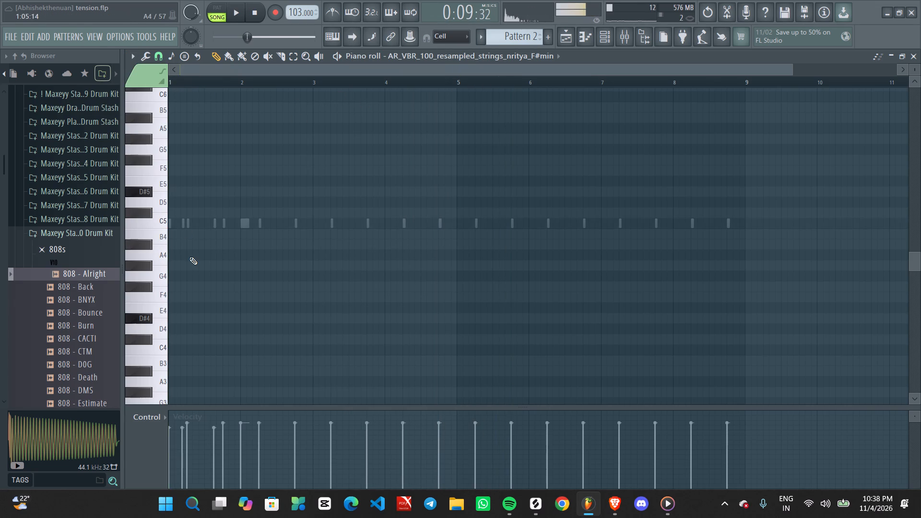
# Show the Unsorted channels, open the 808 - Alright piano roll, and discard the note lengths.
pyautogui.keyDown('ctrl'); pyautogui.scroll(2, 189, 257); pyautogui.keyUp('ctrl')
pyautogui.moveTo(217, 266); pyautogui.dragTo(543, 245, button='middle')
pyautogui.press('space')
pyautogui.press('space')
pyautogui.click(607, 38)
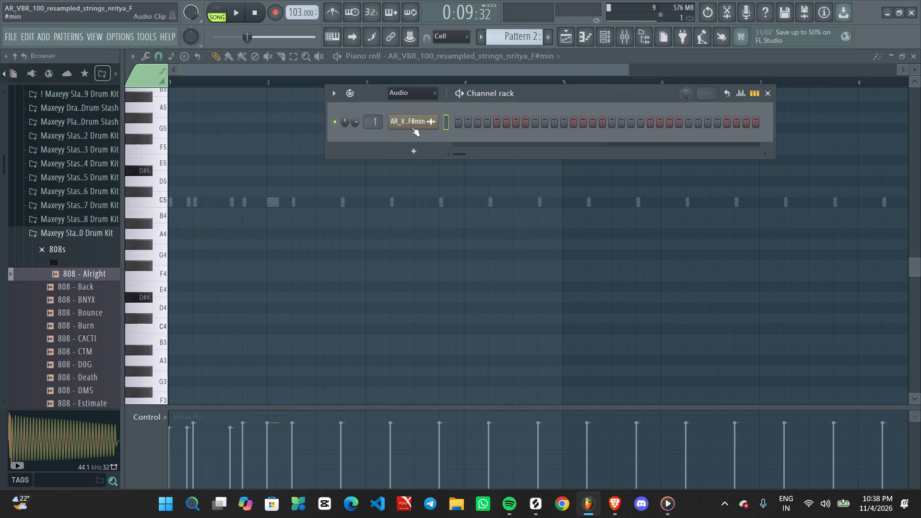
pyautogui.click(404, 95)
pyautogui.click(410, 131)
pyautogui.press('space')
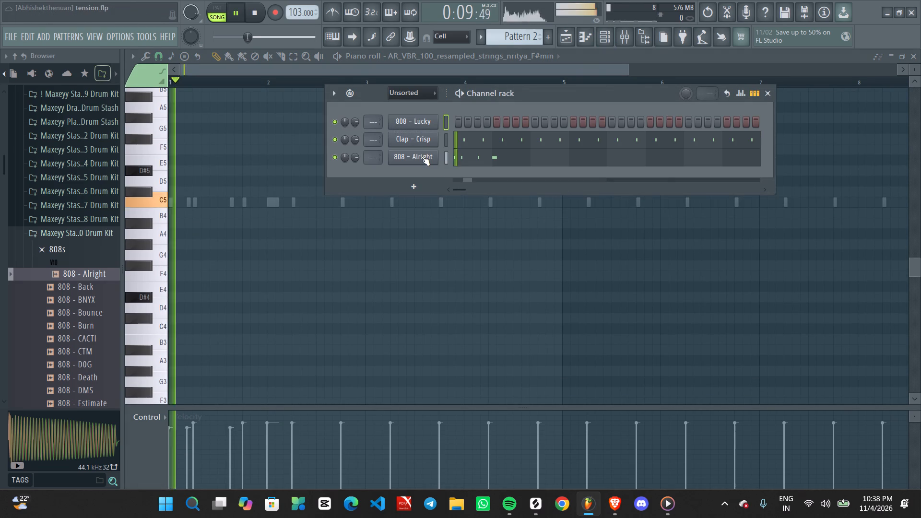
pyautogui.press('space')
pyautogui.moveTo(421, 156); pyautogui.dragTo(426, 156, button='right')
pyautogui.click(448, 153)
pyautogui.keyDown('shift'); pyautogui.scroll(1, 274, 221); pyautogui.keyUp('shift')
pyautogui.hotkey('shift', 'd')
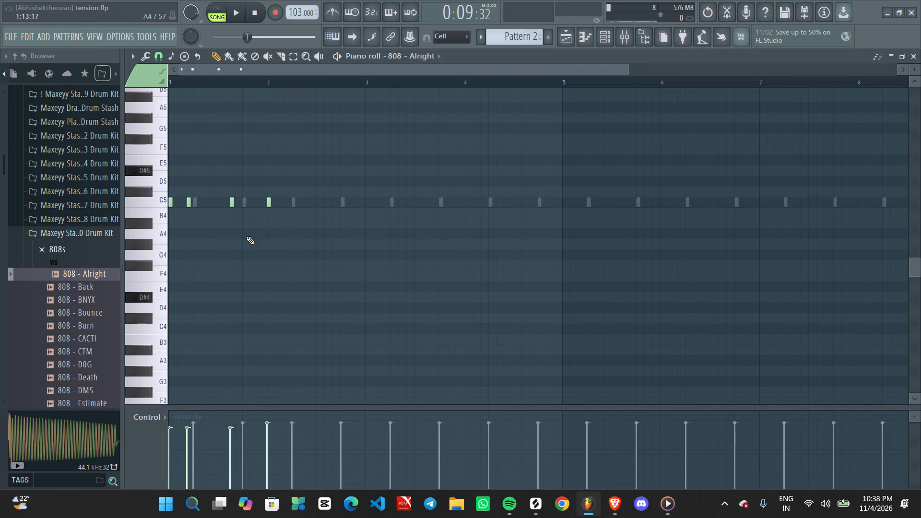
# Play the pattern, add a C5 808 - Alright note at bar 2 step 7, and discard its length.
pyautogui.keyDown('ctrl'); pyautogui.scroll(1, 247, 236); pyautogui.keyUp('ctrl')
pyautogui.moveTo(263, 242); pyautogui.dragTo(381, 236, button='middle')
pyautogui.keyDown('ctrl'); pyautogui.scroll(-3, 401, 230); pyautogui.keyUp('ctrl')
pyautogui.press('space')
pyautogui.press('space')
pyautogui.press('space')
pyautogui.press('space')
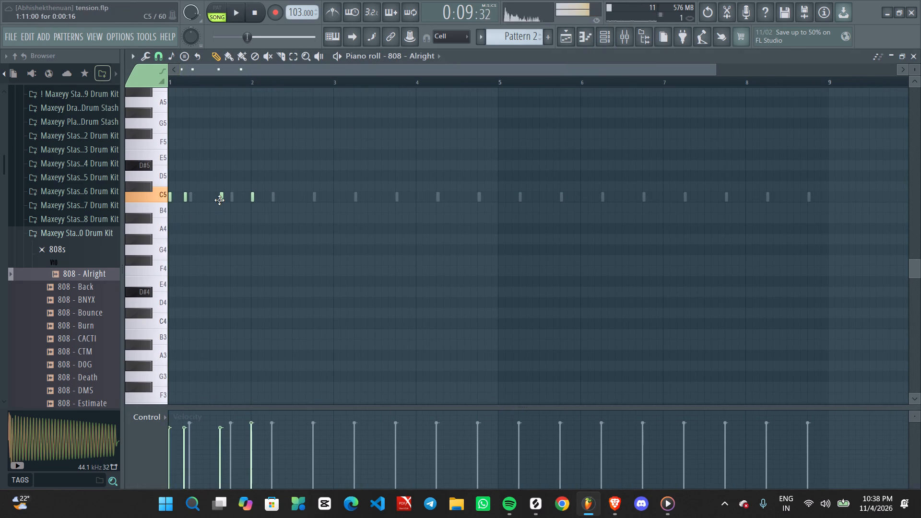
pyautogui.press('space')
pyautogui.keyDown('ctrl'); pyautogui.scroll(1, 302, 205); pyautogui.keyUp('ctrl')
pyautogui.moveTo(293, 226); pyautogui.dragTo(339, 228, button='middle')
pyautogui.keyDown('ctrl'); pyautogui.scroll(2, 290, 212); pyautogui.keyUp('ctrl')
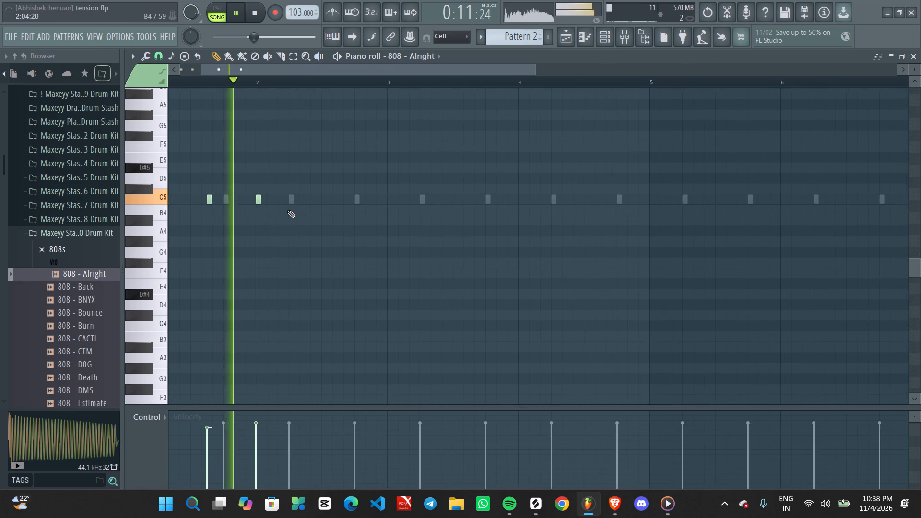
pyautogui.click(305, 200)
pyautogui.press('space')
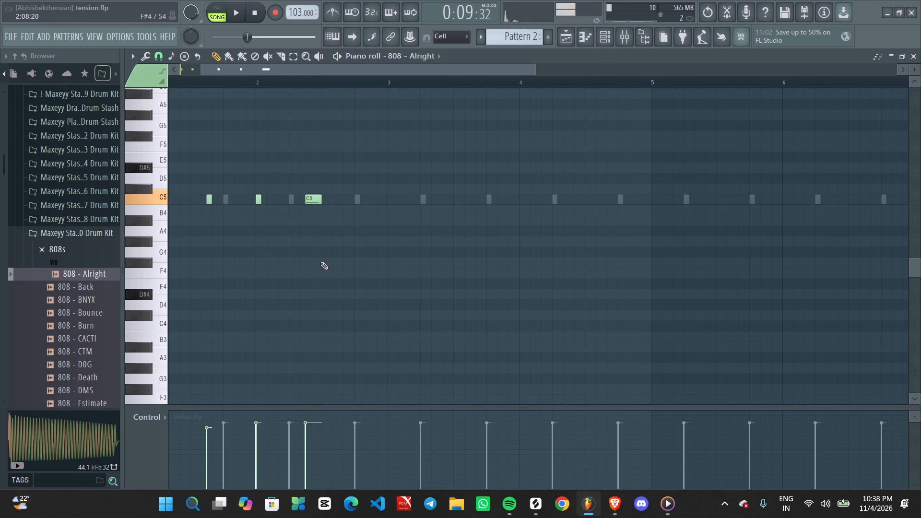
pyautogui.hotkey('shift', 'd')
# Replay the pattern, add a C5 808 - Alright note at the start of bar 3, and discard its length.
pyautogui.press('space')
pyautogui.keyDown('ctrl'); pyautogui.scroll(5, 314, 232); pyautogui.keyUp('ctrl')
pyautogui.keyDown('ctrl'); pyautogui.scroll(-4, 305, 234); pyautogui.keyUp('ctrl')
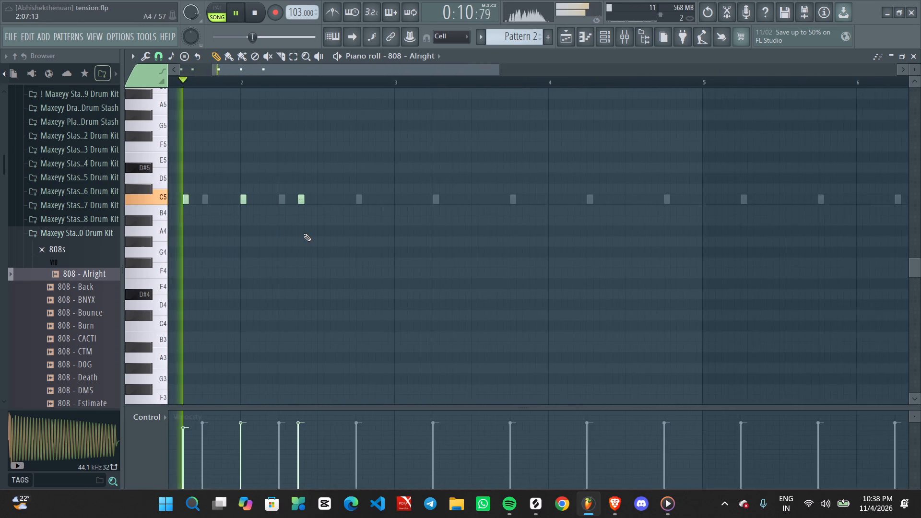
pyautogui.keyDown('ctrl'); pyautogui.scroll(3, 302, 234); pyautogui.keyUp('ctrl')
pyautogui.moveTo(299, 238); pyautogui.dragTo(313, 237, button='middle')
pyautogui.keyDown('ctrl'); pyautogui.scroll(-5, 320, 235); pyautogui.keyUp('ctrl')
pyautogui.keyDown('ctrl'); pyautogui.scroll(2, 336, 256); pyautogui.keyUp('ctrl')
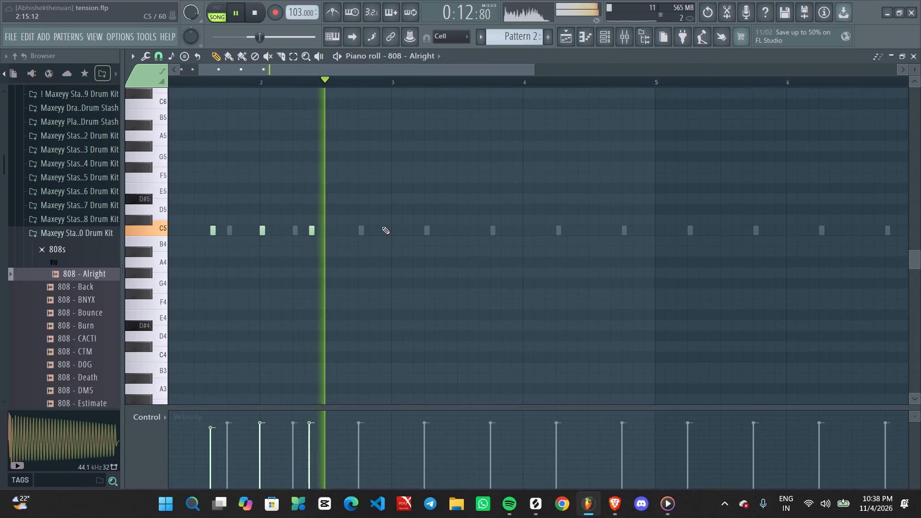
pyautogui.click(389, 228)
pyautogui.keyDown('ctrl'); pyautogui.scroll(-4, 398, 259); pyautogui.keyUp('ctrl')
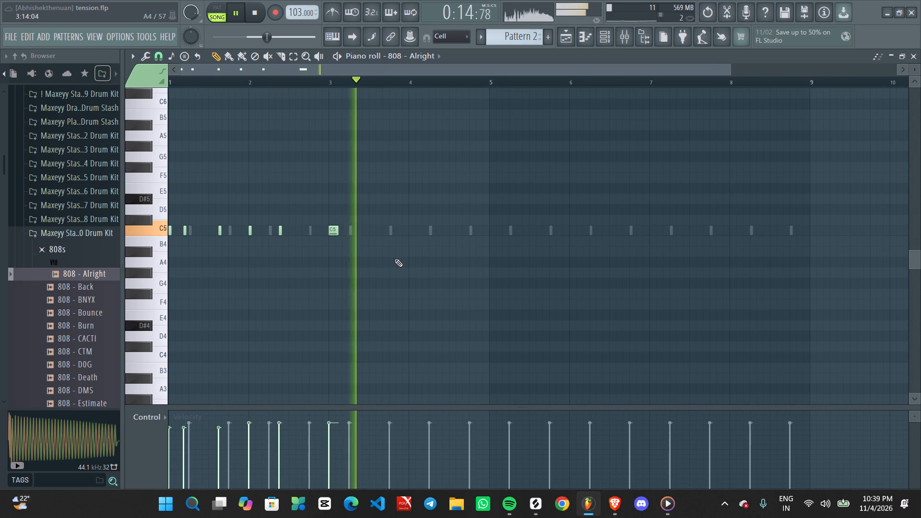
pyautogui.hotkey('shift', 'd')
# Replay the pattern, add a C5 808 - Alright note at bar 3 step 4, and discard its length.
pyautogui.press('space')
pyautogui.keyDown('ctrl'); pyautogui.scroll(5, 374, 257); pyautogui.keyUp('ctrl')
pyautogui.press('space')
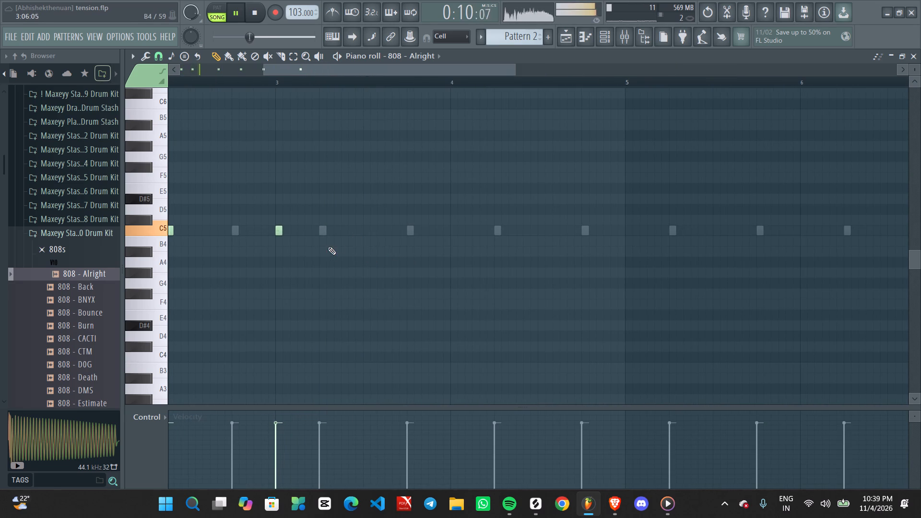
pyautogui.keyDown('ctrl'); pyautogui.scroll(-8, 323, 248); pyautogui.keyUp('ctrl')
pyautogui.keyDown('ctrl'); pyautogui.scroll(4, 274, 275); pyautogui.keyUp('ctrl')
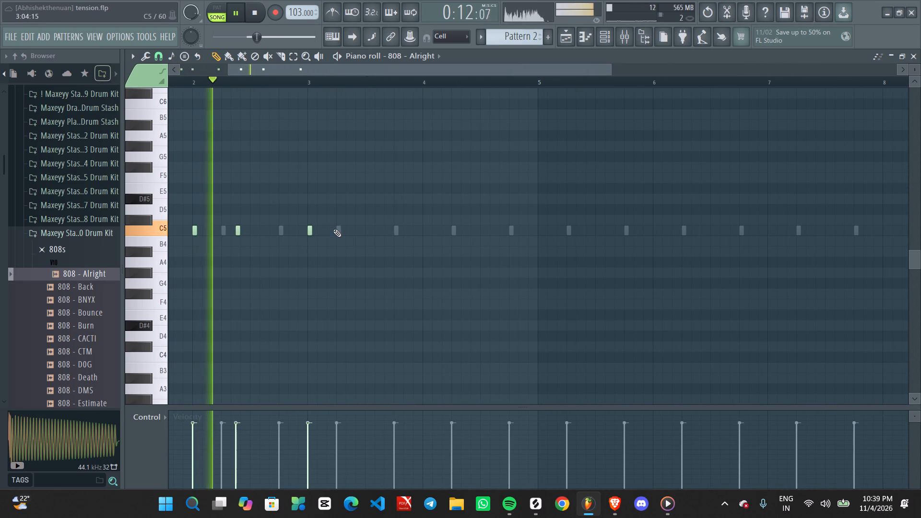
pyautogui.click(333, 229)
pyautogui.keyDown('ctrl'); pyautogui.scroll(1, 325, 272); pyautogui.keyUp('ctrl')
pyautogui.hotkey('shift', 'd')
pyautogui.scroll(-2, 359, 276)
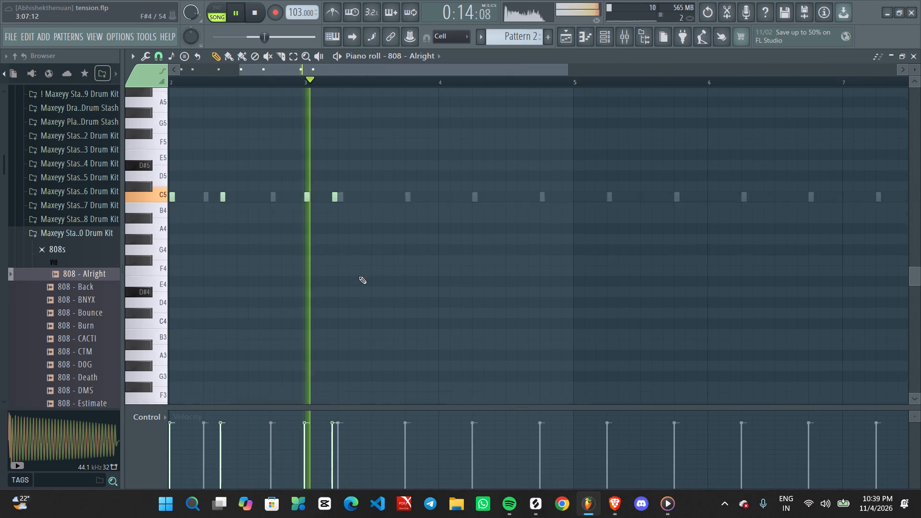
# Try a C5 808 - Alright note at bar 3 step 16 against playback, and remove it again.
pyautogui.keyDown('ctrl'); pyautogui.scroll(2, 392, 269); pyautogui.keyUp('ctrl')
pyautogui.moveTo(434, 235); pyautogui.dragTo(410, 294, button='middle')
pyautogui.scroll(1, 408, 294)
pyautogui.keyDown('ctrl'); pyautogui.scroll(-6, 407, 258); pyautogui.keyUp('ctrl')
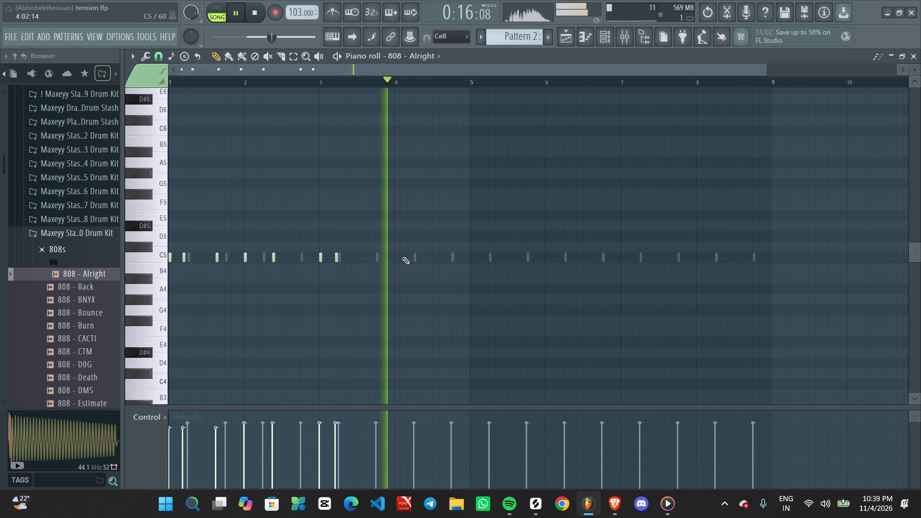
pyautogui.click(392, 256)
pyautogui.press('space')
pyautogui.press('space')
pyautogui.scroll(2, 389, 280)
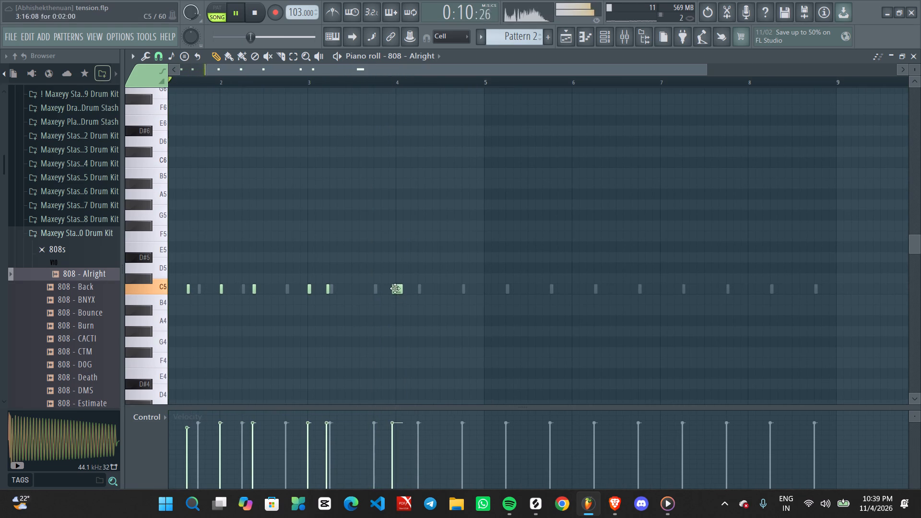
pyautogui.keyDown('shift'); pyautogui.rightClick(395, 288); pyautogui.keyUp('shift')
# Replay the pattern, add a C5 808 - Alright note at the start of bar 4, and discard its length.
pyautogui.press('space')
pyautogui.press('space')
pyautogui.keyDown('ctrl'); pyautogui.scroll(2, 396, 283); pyautogui.keyUp('ctrl')
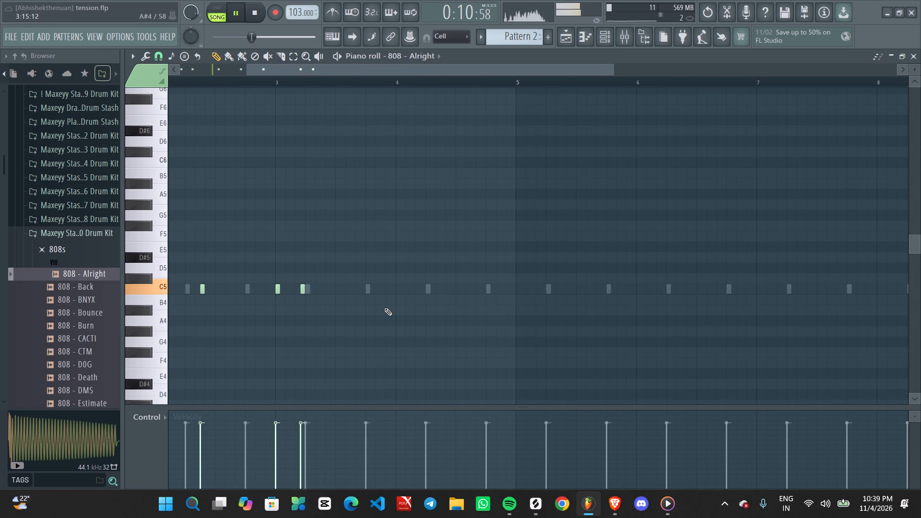
pyautogui.hotkey('shift', 'd')
pyautogui.scroll(4, 378, 325)
pyautogui.click(397, 319)
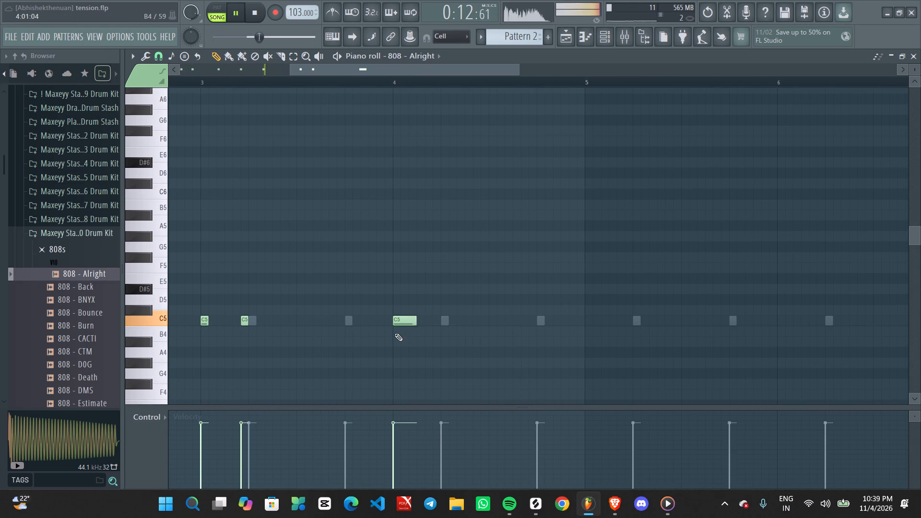
pyautogui.hotkey('shift', 'd')
pyautogui.click(397, 317)
# Listen through, replay the pattern, and add a C5 808 - Alright note at bar 3 step 11.
pyautogui.keyDown('ctrl'); pyautogui.scroll(-2, 398, 340); pyautogui.keyUp('ctrl')
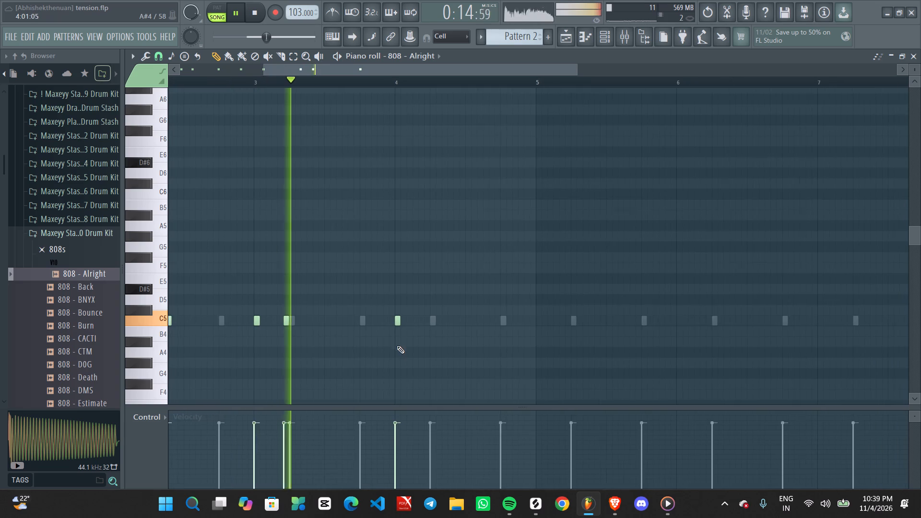
pyautogui.keyDown('ctrl'); pyautogui.scroll(1, 398, 352); pyautogui.keyUp('ctrl')
pyautogui.moveTo(404, 349); pyautogui.dragTo(406, 327, button='middle')
pyautogui.keyDown('ctrl'); pyautogui.scroll(1, 409, 319); pyautogui.keyUp('ctrl')
pyautogui.keyDown('ctrl'); pyautogui.scroll(-1, 456, 318); pyautogui.keyUp('ctrl')
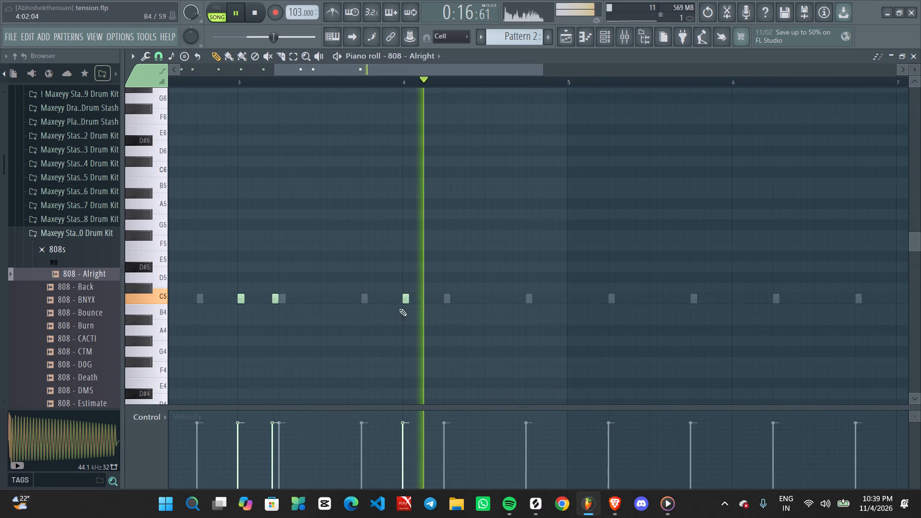
pyautogui.press('space')
pyautogui.press('space')
pyautogui.click(339, 299)
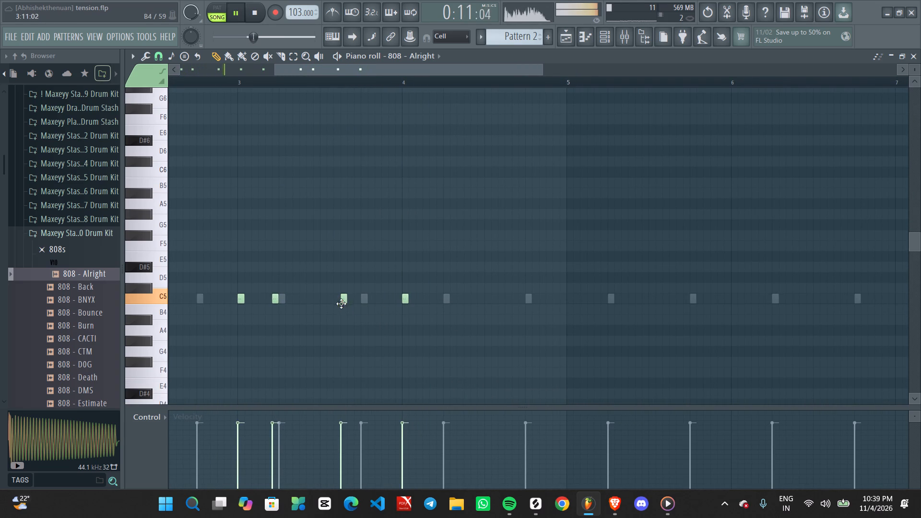
# Listen to the 808 - Alright rhythm against the claps through bars 2 to 4.
pyautogui.keyDown('ctrl'); pyautogui.scroll(-6, 332, 311); pyautogui.keyUp('ctrl')
pyautogui.keyDown('ctrl'); pyautogui.scroll(2, 324, 317); pyautogui.keyUp('ctrl')
pyautogui.moveTo(316, 318); pyautogui.dragTo(403, 316, button='middle')
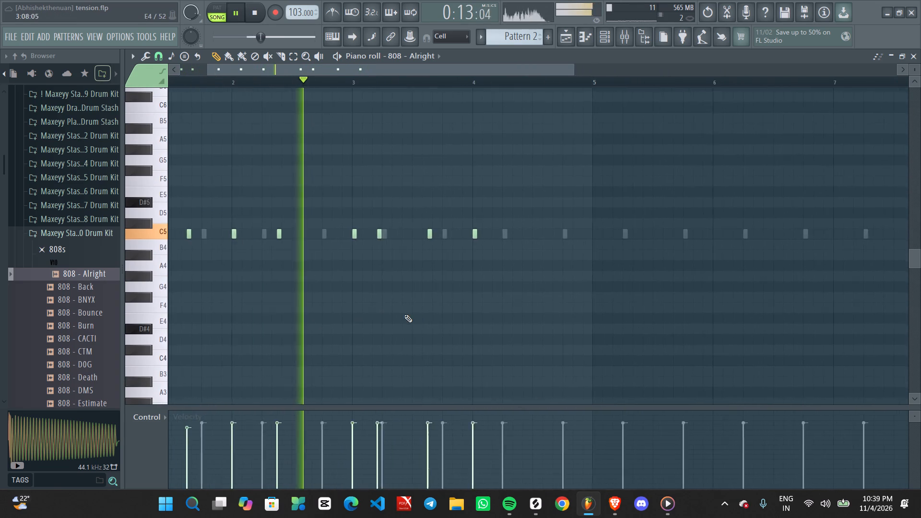
pyautogui.keyDown('ctrl'); pyautogui.scroll(-4, 391, 309); pyautogui.keyUp('ctrl')
pyautogui.keyDown('ctrl'); pyautogui.scroll(2, 369, 325); pyautogui.keyUp('ctrl')
pyautogui.keyDown('ctrl'); pyautogui.scroll(1, 414, 322); pyautogui.keyUp('ctrl')
pyautogui.moveTo(422, 321); pyautogui.dragTo(410, 321, button='middle')
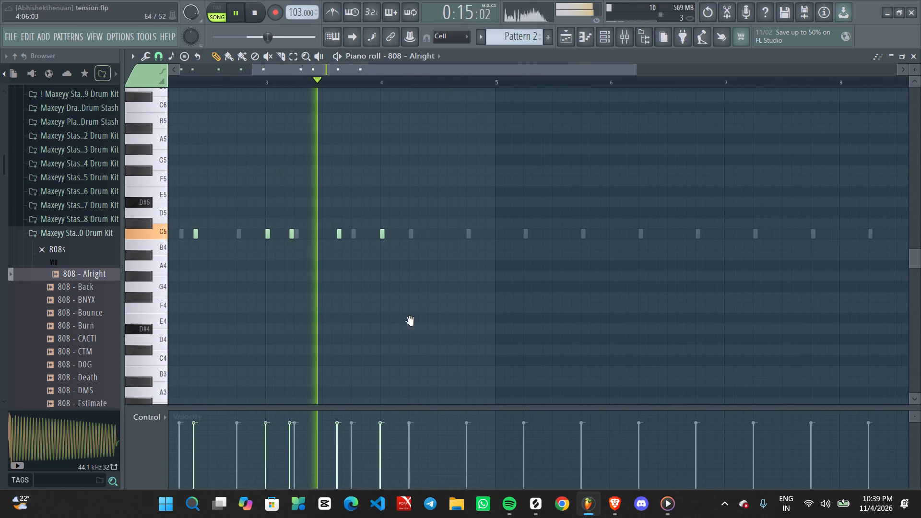
pyautogui.moveTo(410, 321); pyautogui.dragTo(409, 322, button='middle')
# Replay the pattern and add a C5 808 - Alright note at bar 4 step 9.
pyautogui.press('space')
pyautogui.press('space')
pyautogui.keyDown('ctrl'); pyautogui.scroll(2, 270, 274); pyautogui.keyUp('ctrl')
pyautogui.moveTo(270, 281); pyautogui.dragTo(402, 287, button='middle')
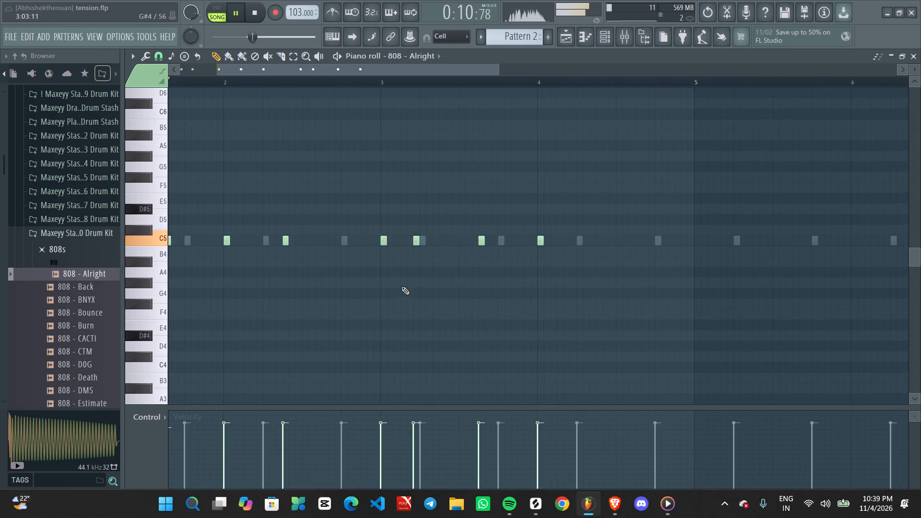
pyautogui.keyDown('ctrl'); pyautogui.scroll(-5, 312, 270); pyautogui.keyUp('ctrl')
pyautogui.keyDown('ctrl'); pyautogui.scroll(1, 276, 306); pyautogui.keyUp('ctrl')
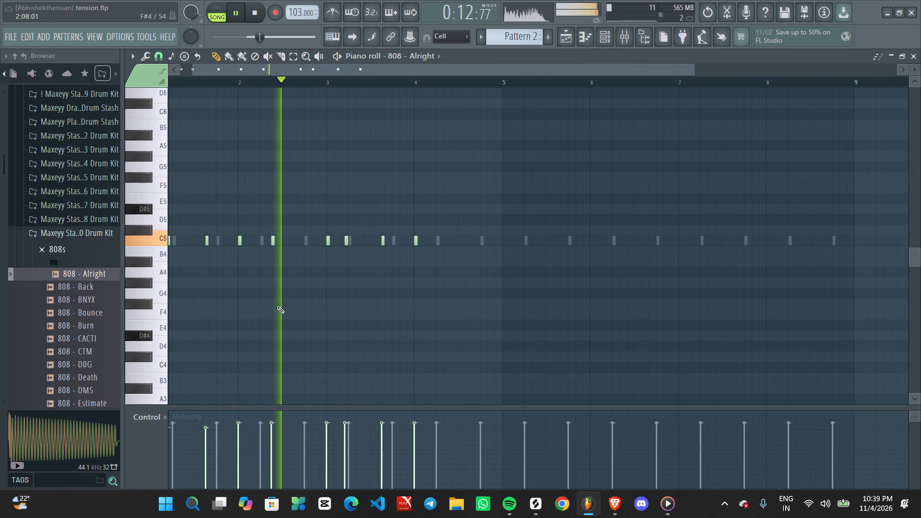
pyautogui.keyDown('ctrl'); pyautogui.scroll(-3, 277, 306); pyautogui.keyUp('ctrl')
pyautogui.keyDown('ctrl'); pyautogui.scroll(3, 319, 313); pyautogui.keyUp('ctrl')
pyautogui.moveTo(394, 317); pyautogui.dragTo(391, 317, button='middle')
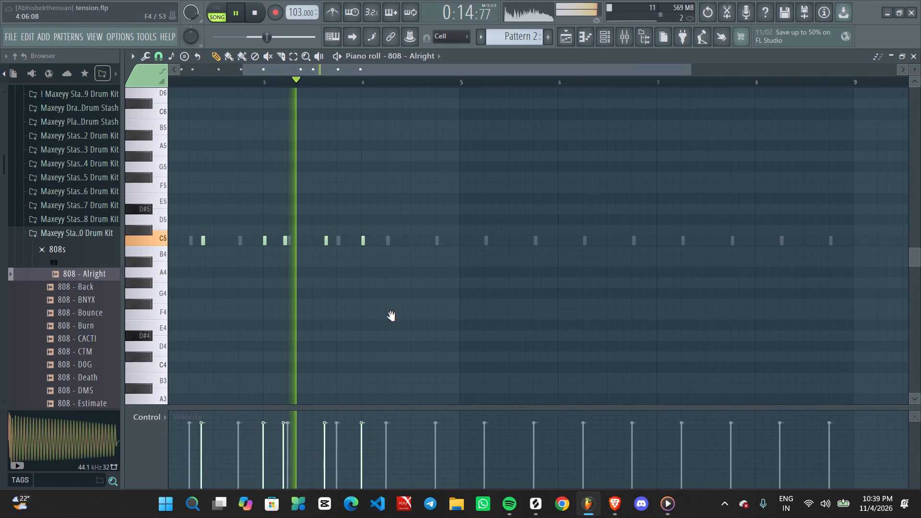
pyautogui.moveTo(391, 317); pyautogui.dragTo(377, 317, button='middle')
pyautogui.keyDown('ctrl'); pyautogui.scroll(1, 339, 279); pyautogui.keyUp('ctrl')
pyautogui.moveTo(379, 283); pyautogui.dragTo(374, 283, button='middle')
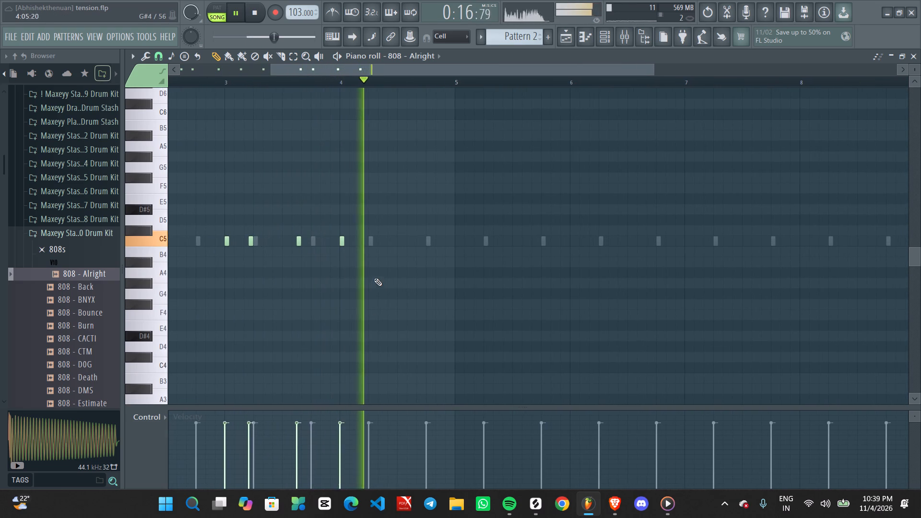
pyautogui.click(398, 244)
# Replay the pattern, select all 808 - Alright notes, raise their velocity, and deselect them.
pyautogui.press('space')
pyautogui.press('space')
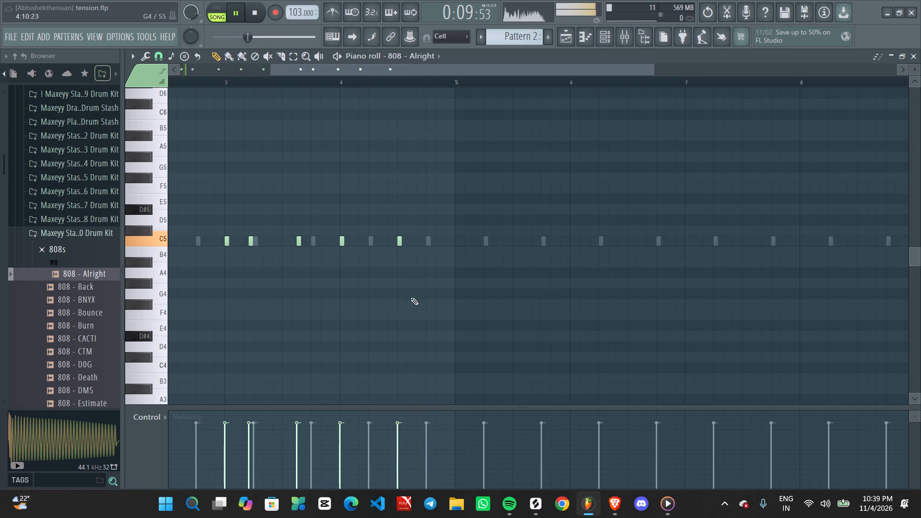
pyautogui.keyDown('ctrl'); pyautogui.scroll(-8, 405, 286); pyautogui.keyUp('ctrl')
pyautogui.keyDown('ctrl'); pyautogui.scroll(2, 299, 328); pyautogui.keyUp('ctrl')
pyautogui.moveTo(295, 334); pyautogui.dragTo(430, 320, button='middle')
pyautogui.keyDown('ctrl'); pyautogui.scroll(-4, 413, 319); pyautogui.keyUp('ctrl')
pyautogui.hotkey('ctrl', 'a')
pyautogui.keyDown('alt'); pyautogui.scroll(2, 383, 327); pyautogui.keyUp('alt')
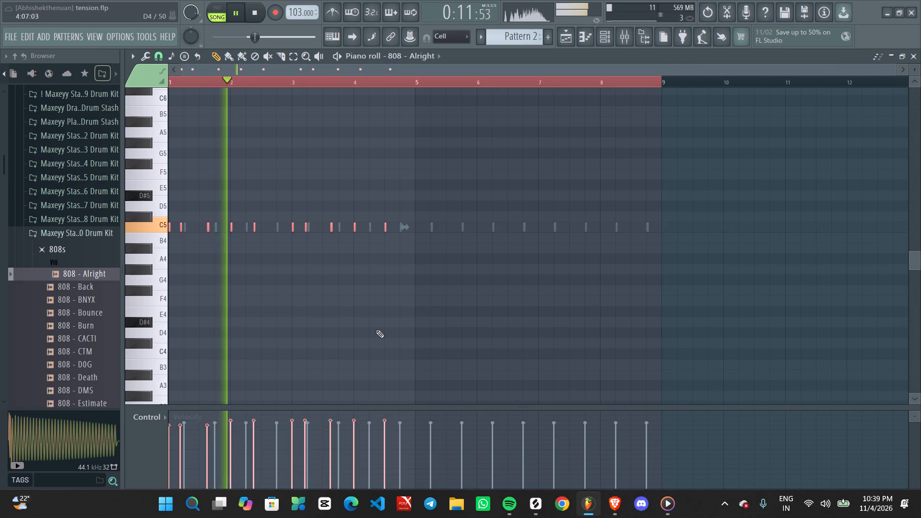
pyautogui.keyDown('alt'); pyautogui.scroll(3, 376, 330); pyautogui.keyUp('alt')
pyautogui.hotkey('ctrl', 'd')
# Select all 808 - Alright notes again, lower their velocity slightly, and deselect them.
pyautogui.keyDown('ctrl'); pyautogui.scroll(3, 358, 339); pyautogui.keyUp('ctrl')
pyautogui.moveTo(316, 348); pyautogui.dragTo(381, 349, button='middle')
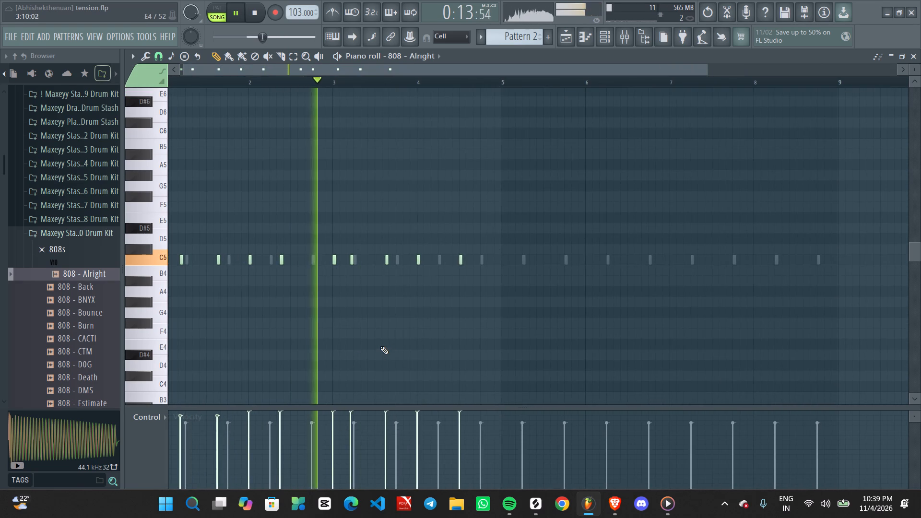
pyautogui.hotkey('ctrl', 'a')
pyautogui.keyDown('alt'); pyautogui.scroll(-3, 380, 346); pyautogui.keyUp('alt')
pyautogui.hotkey('ctrl', 'd')
# Replay the pattern and replace the C5 note at bar 4 step 9 with one at bar 4 step 11.
pyautogui.keyDown('ctrl'); pyautogui.scroll(1, 377, 344); pyautogui.keyUp('ctrl')
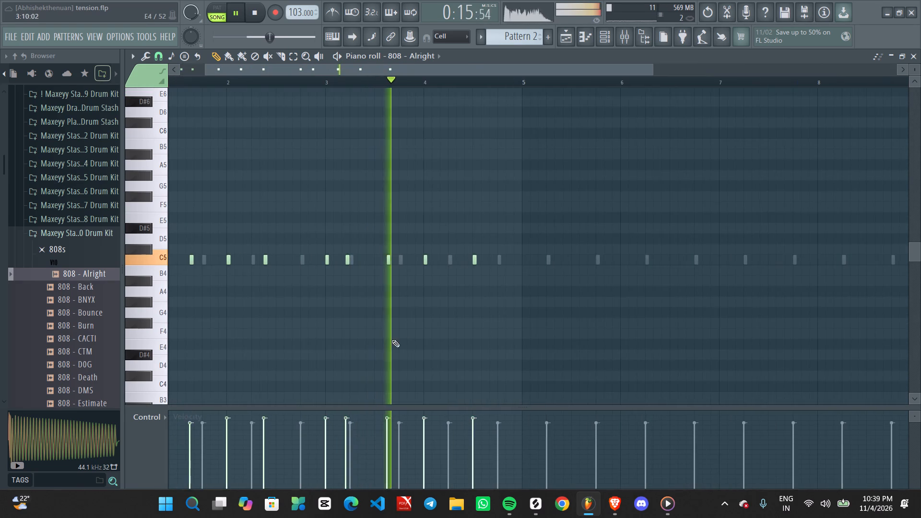
pyautogui.keyDown('ctrl'); pyautogui.scroll(-4, 415, 334); pyautogui.keyUp('ctrl')
pyautogui.keyDown('ctrl'); pyautogui.scroll(2, 416, 334); pyautogui.keyUp('ctrl')
pyautogui.scroll(3, 438, 331)
pyautogui.moveTo(437, 332); pyautogui.dragTo(417, 336, button='middle')
pyautogui.press('space')
pyautogui.press('space')
pyautogui.rightClick(378, 263)
pyautogui.keyDown('ctrl'); pyautogui.scroll(1, 397, 276); pyautogui.keyUp('ctrl')
pyautogui.keyDown('ctrl'); pyautogui.scroll(-1, 378, 271); pyautogui.keyUp('ctrl')
pyautogui.keyDown('ctrl'); pyautogui.scroll(4, 388, 269); pyautogui.keyUp('ctrl')
pyautogui.click(389, 264)
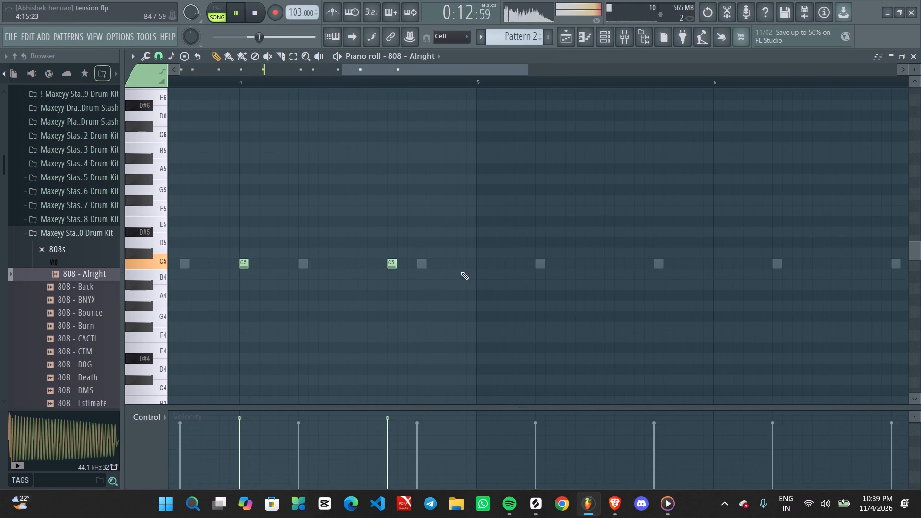
# Add a C5 808 - Alright note at bar 4 step 15 and listen to the pattern through bar 4.
pyautogui.click(448, 262)
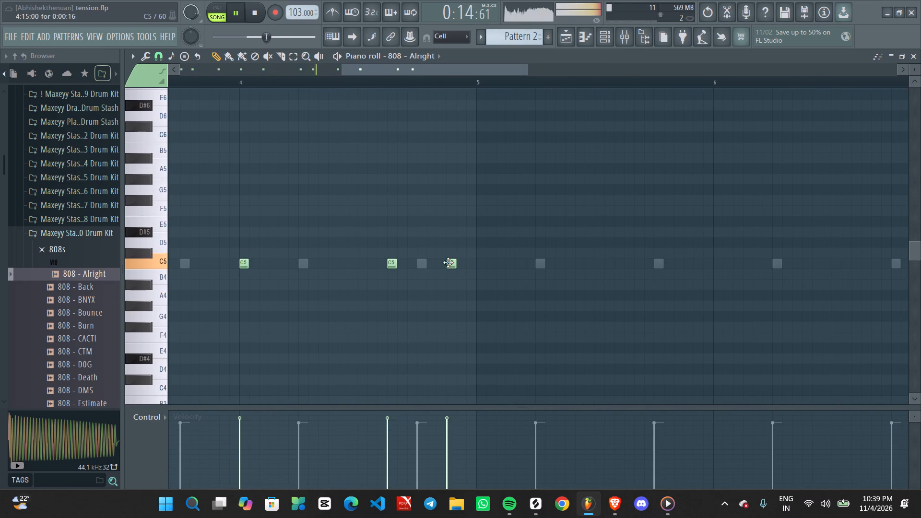
pyautogui.keyDown('ctrl'); pyautogui.scroll(-7, 415, 305); pyautogui.keyUp('ctrl')
pyautogui.keyDown('ctrl'); pyautogui.scroll(2, 353, 336); pyautogui.keyUp('ctrl')
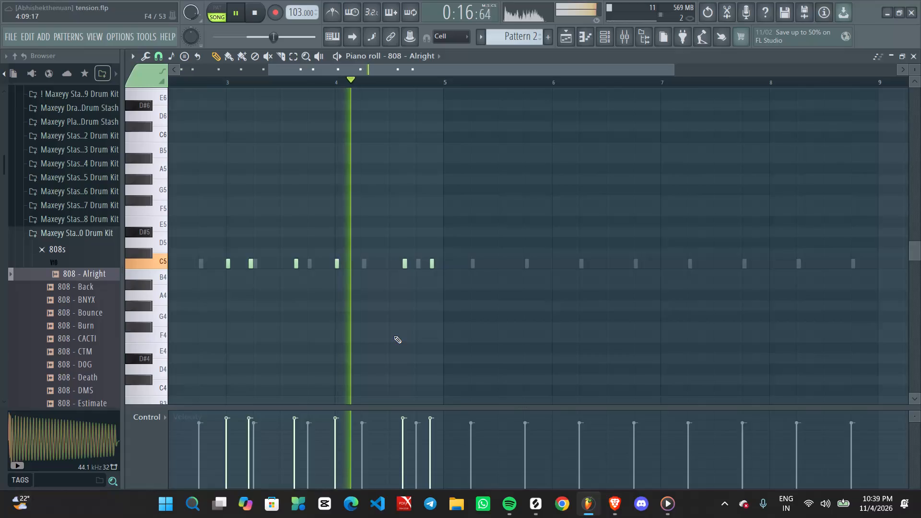
pyautogui.keyDown('ctrl'); pyautogui.scroll(2, 394, 336); pyautogui.keyUp('ctrl')
pyautogui.keyDown('ctrl'); pyautogui.scroll(-3, 432, 329); pyautogui.keyUp('ctrl')
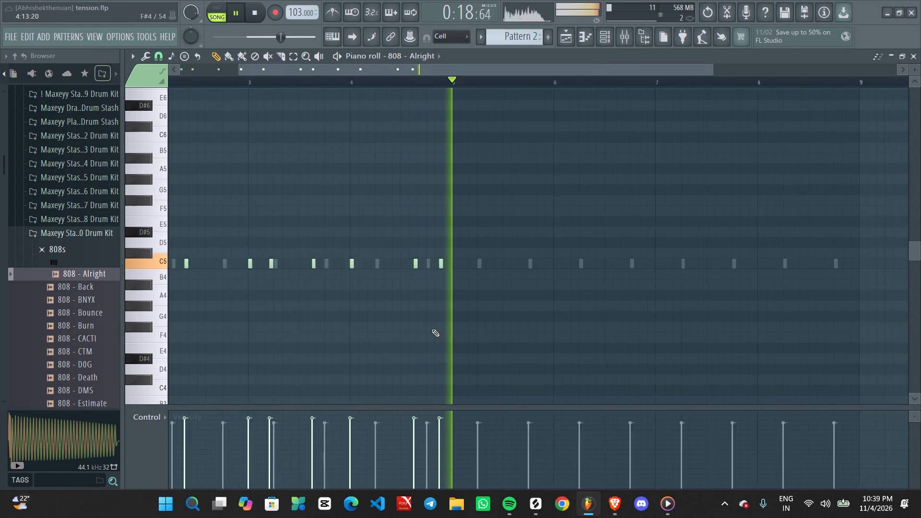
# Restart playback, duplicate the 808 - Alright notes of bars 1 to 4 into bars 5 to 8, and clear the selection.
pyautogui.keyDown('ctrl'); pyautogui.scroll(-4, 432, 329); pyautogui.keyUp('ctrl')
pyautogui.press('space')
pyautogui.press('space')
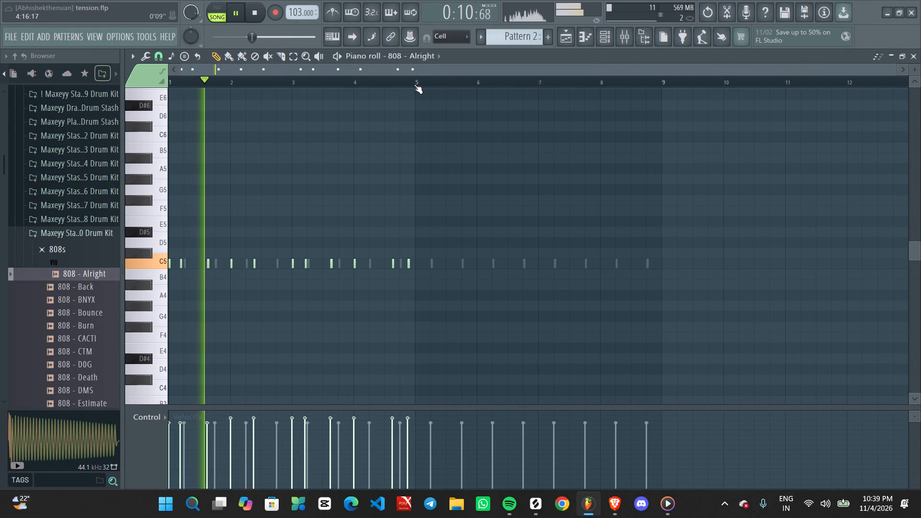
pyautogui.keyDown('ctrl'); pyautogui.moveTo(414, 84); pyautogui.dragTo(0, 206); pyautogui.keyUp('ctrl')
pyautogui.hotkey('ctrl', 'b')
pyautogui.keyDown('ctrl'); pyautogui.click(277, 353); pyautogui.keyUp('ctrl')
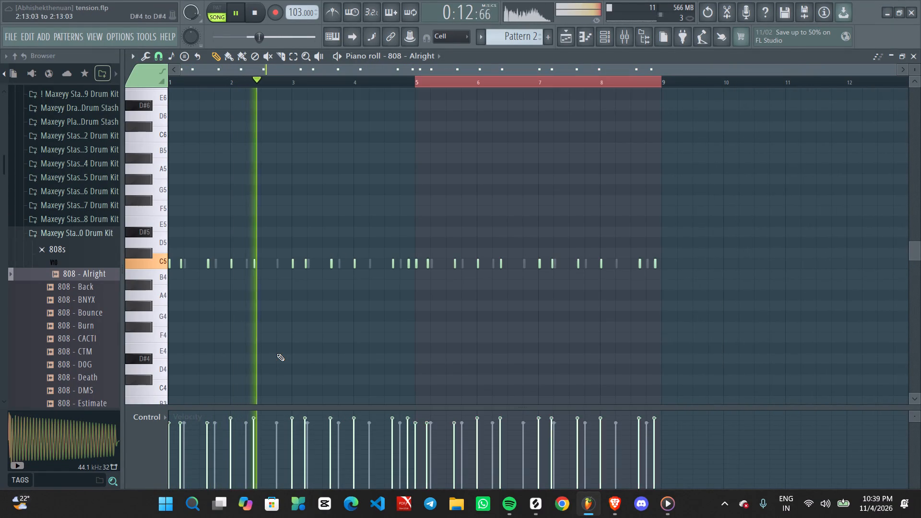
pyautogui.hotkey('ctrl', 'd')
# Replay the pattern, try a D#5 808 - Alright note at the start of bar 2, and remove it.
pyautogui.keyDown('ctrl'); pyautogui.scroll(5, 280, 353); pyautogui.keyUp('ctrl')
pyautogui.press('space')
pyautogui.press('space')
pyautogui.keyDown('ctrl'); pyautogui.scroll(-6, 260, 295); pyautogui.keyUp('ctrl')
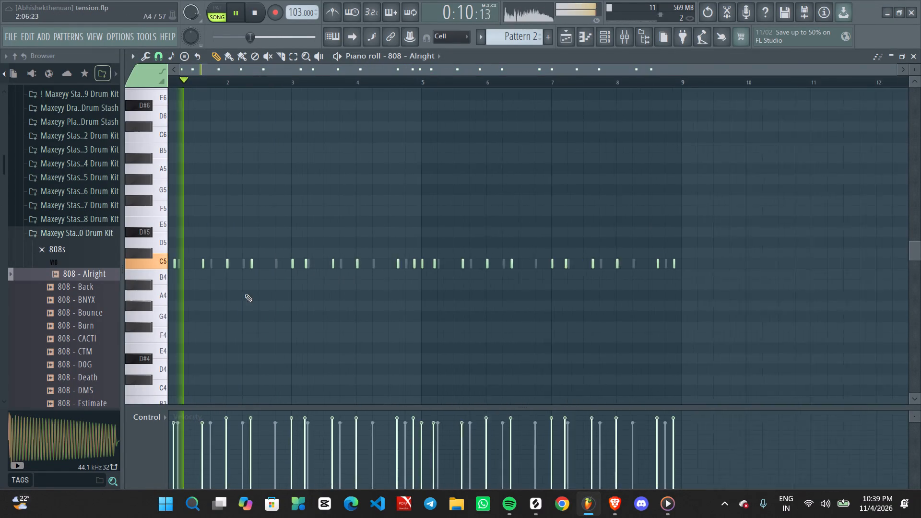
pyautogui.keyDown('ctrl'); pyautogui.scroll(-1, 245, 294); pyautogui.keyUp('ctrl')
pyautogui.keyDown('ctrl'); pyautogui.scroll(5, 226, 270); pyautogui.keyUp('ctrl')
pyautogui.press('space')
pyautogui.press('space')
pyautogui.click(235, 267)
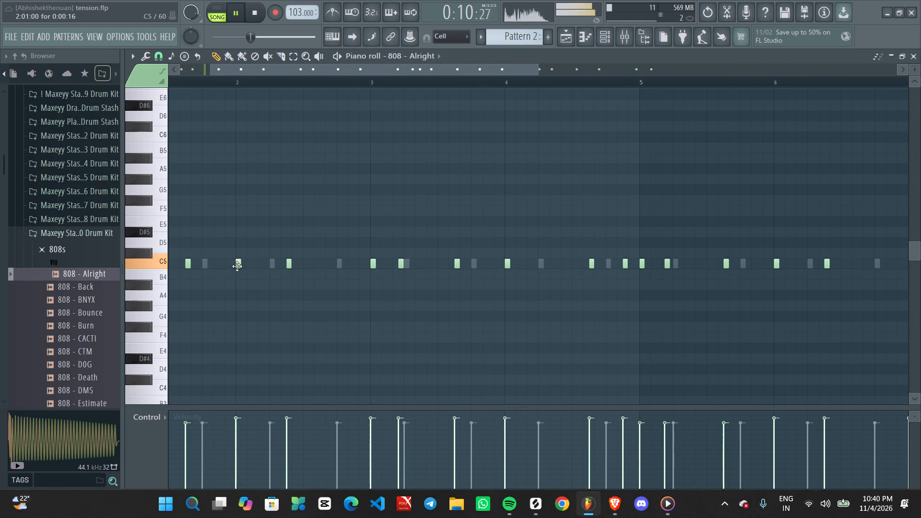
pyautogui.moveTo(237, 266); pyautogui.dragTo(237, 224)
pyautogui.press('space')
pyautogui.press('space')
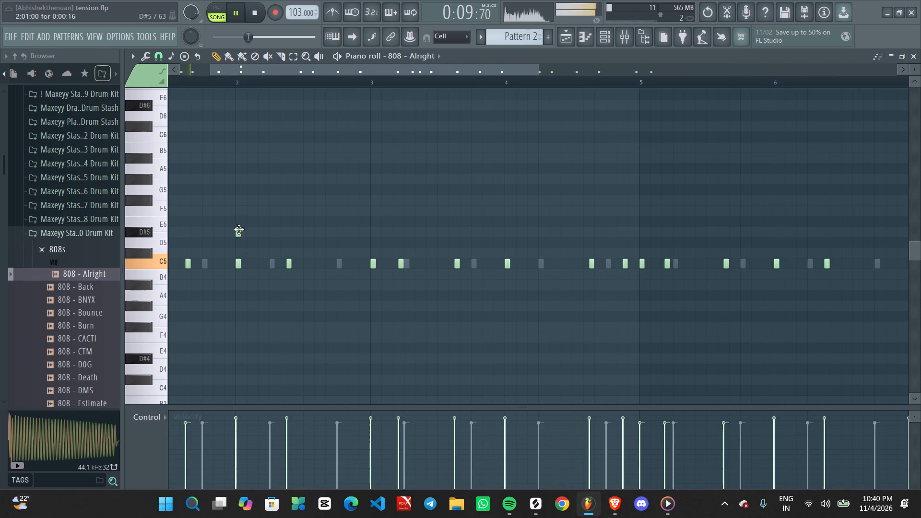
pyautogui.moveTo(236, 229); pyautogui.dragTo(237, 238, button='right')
# Move the C5 note at the start of bar 2 up to F5 and replay the pattern.
pyautogui.moveTo(238, 265); pyautogui.dragTo(239, 203)
pyautogui.press('space')
pyautogui.press('space')
# Replay the pattern, then move the bar 3 opening note to C#5 and the bar 3 step 4 note to D#5.
pyautogui.keyDown('ctrl'); pyautogui.scroll(3, 269, 329); pyautogui.keyUp('ctrl')
pyautogui.keyDown('ctrl'); pyautogui.scroll(-4, 272, 330); pyautogui.keyUp('ctrl')
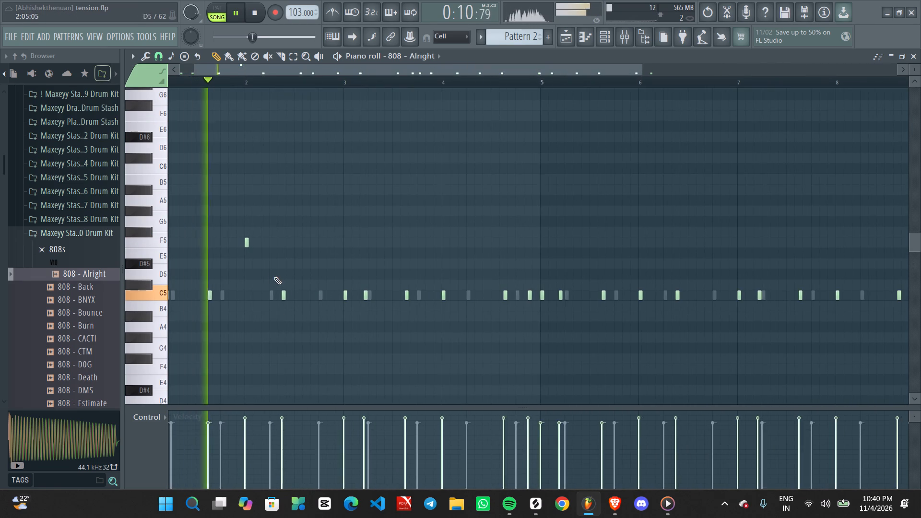
pyautogui.keyDown('ctrl'); pyautogui.scroll(3, 284, 292); pyautogui.keyUp('ctrl')
pyautogui.keyDown('ctrl'); pyautogui.scroll(-2, 362, 314); pyautogui.keyUp('ctrl')
pyautogui.keyDown('ctrl'); pyautogui.scroll(3, 399, 318); pyautogui.keyUp('ctrl')
pyautogui.moveTo(460, 329); pyautogui.dragTo(429, 318, button='middle')
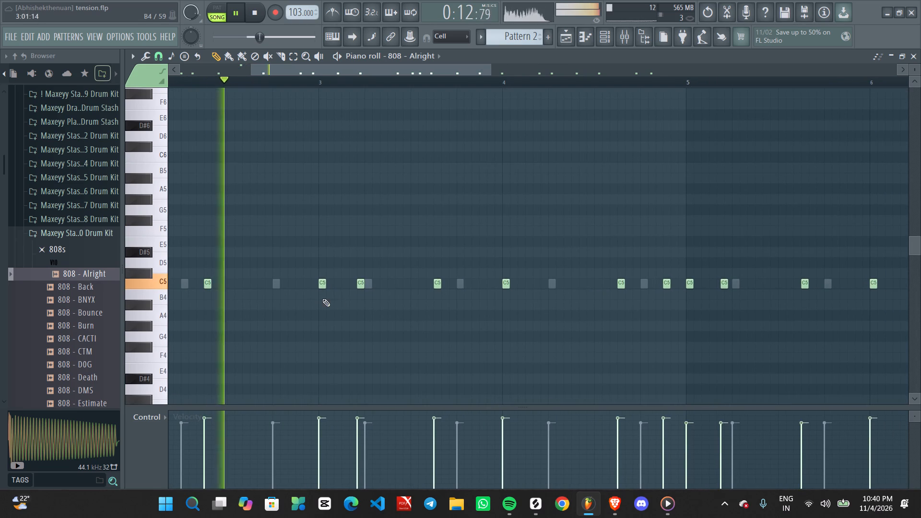
pyautogui.press('space')
pyautogui.press('space')
pyautogui.moveTo(321, 281); pyautogui.dragTo(321, 266)
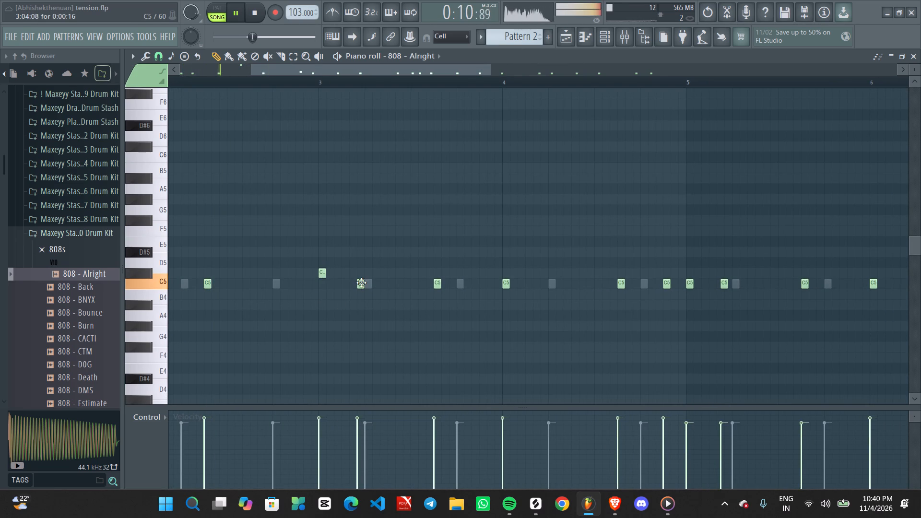
pyautogui.moveTo(361, 285); pyautogui.dragTo(359, 238)
pyautogui.moveTo(360, 242); pyautogui.dragTo(361, 254)
# Listen through and replay the pattern, then move the C5 note at bar 4 step 11 up to D#5.
pyautogui.keyDown('ctrl'); pyautogui.scroll(-2, 412, 296); pyautogui.keyUp('ctrl')
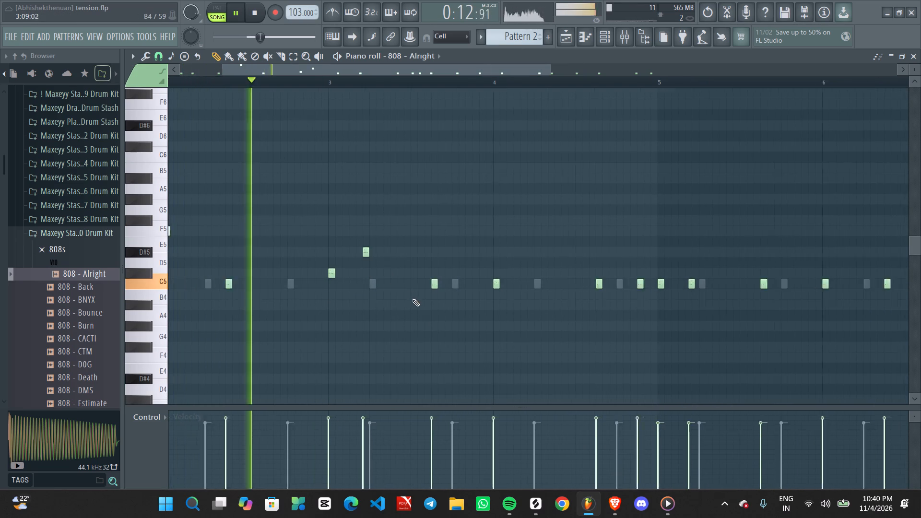
pyautogui.keyDown('ctrl'); pyautogui.scroll(-3, 412, 299); pyautogui.keyUp('ctrl')
pyautogui.keyDown('ctrl'); pyautogui.scroll(3, 427, 320); pyautogui.keyUp('ctrl')
pyautogui.moveTo(464, 341); pyautogui.dragTo(401, 340, button='middle')
pyautogui.keyDown('ctrl'); pyautogui.scroll(2, 386, 340); pyautogui.keyUp('ctrl')
pyautogui.keyDown('ctrl'); pyautogui.scroll(-3, 350, 337); pyautogui.keyUp('ctrl')
pyautogui.keyDown('ctrl'); pyautogui.scroll(1, 351, 337); pyautogui.keyUp('ctrl')
pyautogui.keyDown('ctrl'); pyautogui.scroll(-3, 393, 328); pyautogui.keyUp('ctrl')
pyautogui.keyDown('ctrl'); pyautogui.scroll(-2, 490, 306); pyautogui.keyUp('ctrl')
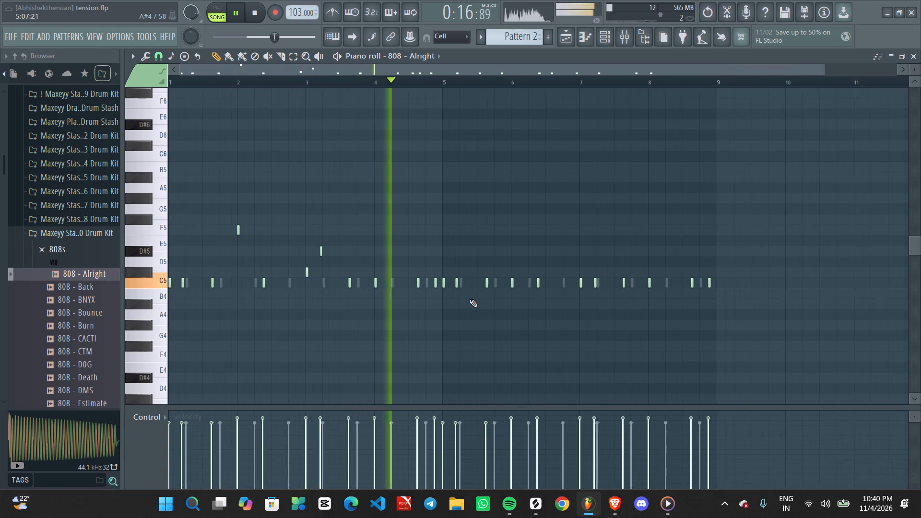
pyautogui.keyDown('ctrl'); pyautogui.scroll(5, 467, 299); pyautogui.keyUp('ctrl')
pyautogui.press('space')
pyautogui.press('space')
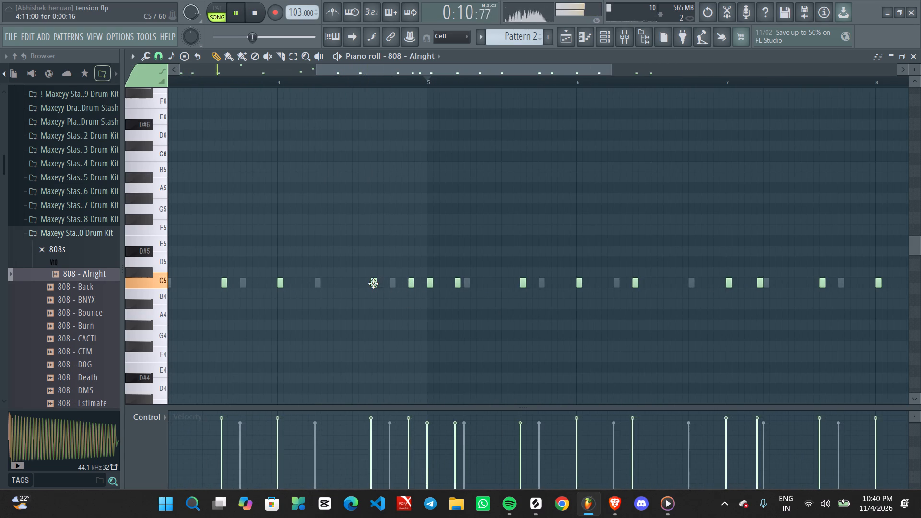
pyautogui.moveTo(373, 283); pyautogui.dragTo(371, 247)
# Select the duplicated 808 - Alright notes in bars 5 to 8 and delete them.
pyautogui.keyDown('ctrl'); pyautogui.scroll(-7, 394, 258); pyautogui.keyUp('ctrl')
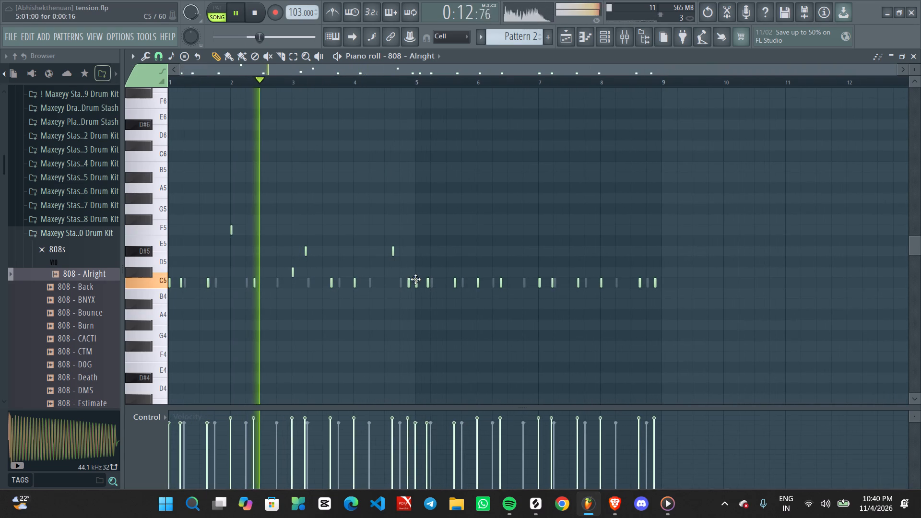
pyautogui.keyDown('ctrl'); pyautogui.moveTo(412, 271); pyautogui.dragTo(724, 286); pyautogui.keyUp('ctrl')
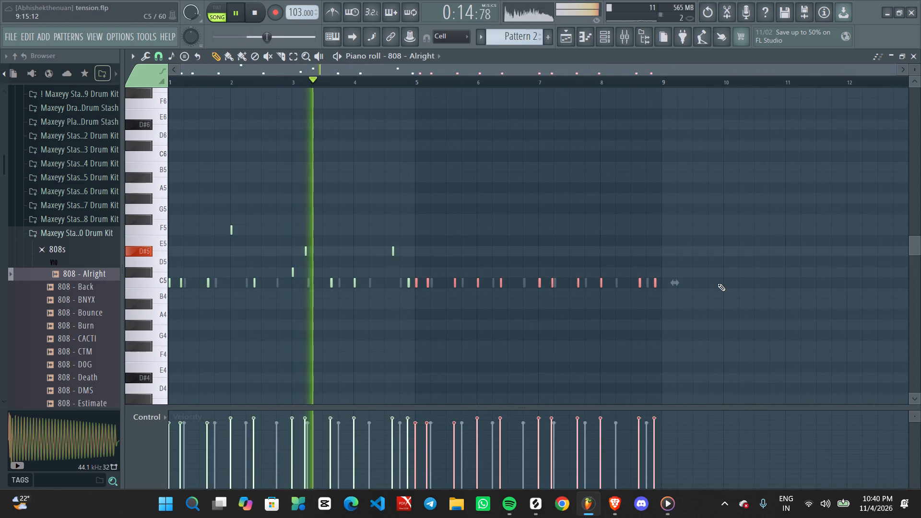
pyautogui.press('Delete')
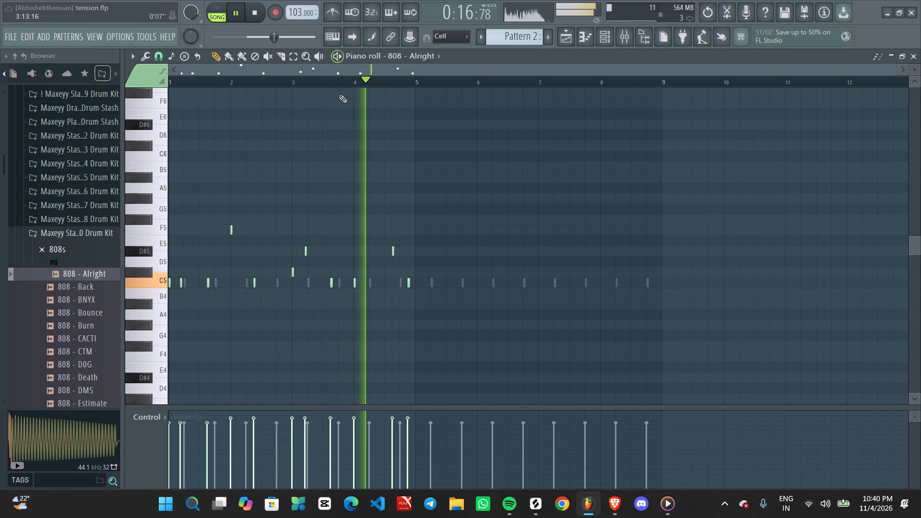
# Duplicate the four-bar 808 - Alright melody from bars 1 to 4 into bars 5 to 8 and deselect the notes.
pyautogui.keyDown('ctrl'); pyautogui.moveTo(414, 84); pyautogui.dragTo(0, 158); pyautogui.keyUp('ctrl')
pyautogui.hotkey('ctrl', 'b')
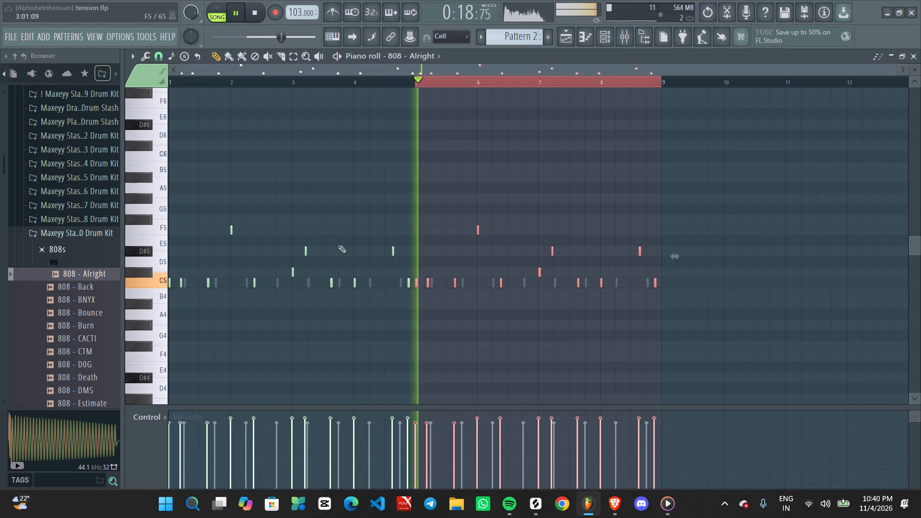
pyautogui.hotkey('ctrl', 'd')
pyautogui.keyDown('ctrl'); pyautogui.scroll(2, 442, 353); pyautogui.keyUp('ctrl')
pyautogui.scroll(2, 561, 308)
pyautogui.moveTo(584, 315); pyautogui.dragTo(492, 271, button='middle')
pyautogui.keyDown('ctrl'); pyautogui.scroll(1, 404, 345); pyautogui.keyUp('ctrl')
pyautogui.moveTo(381, 343); pyautogui.dragTo(401, 286, button='middle')
pyautogui.keyDown('ctrl'); pyautogui.scroll(-6, 433, 276); pyautogui.keyUp('ctrl')
pyautogui.keyDown('ctrl'); pyautogui.scroll(2, 425, 301); pyautogui.keyUp('ctrl')
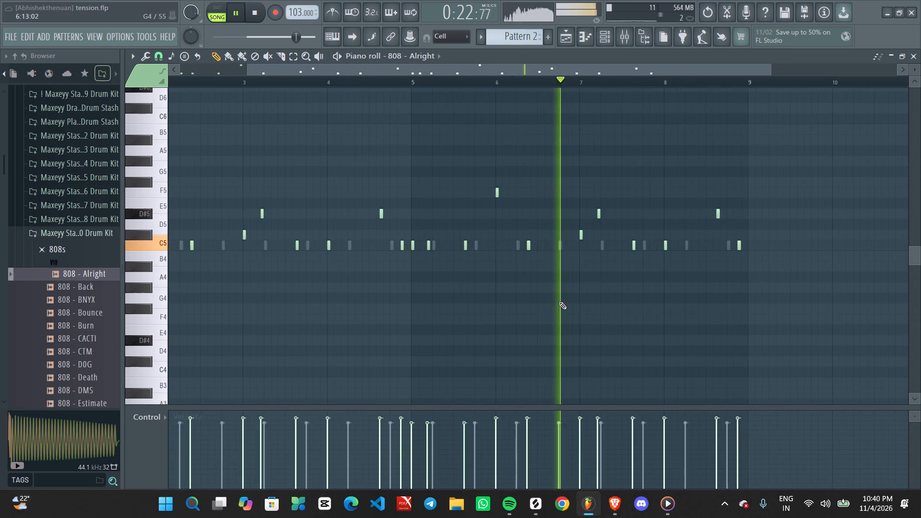
pyautogui.moveTo(555, 299); pyautogui.dragTo(526, 287, button='middle')
pyautogui.keyDown('ctrl'); pyautogui.scroll(-4, 499, 280); pyautogui.keyUp('ctrl')
# Stop playback, audition samples in the drum kit's Kicks folder and add Kick - Push as a new channel below 808 - Alright.
pyautogui.click(602, 36)
pyautogui.press('space')
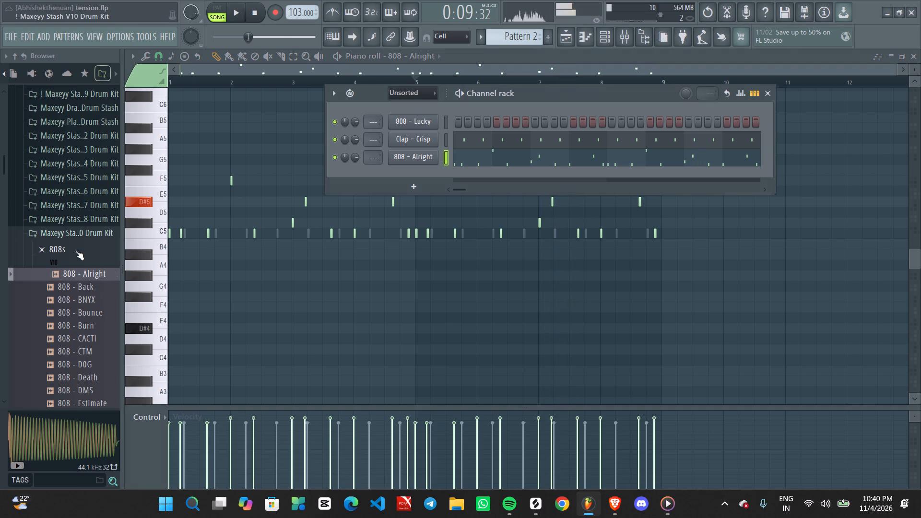
pyautogui.click(71, 246)
pyautogui.scroll(-2, 70, 336)
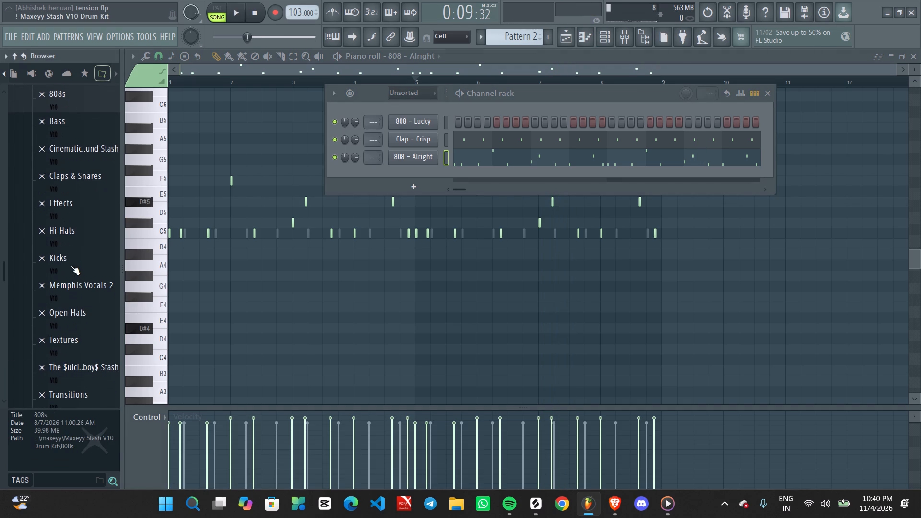
pyautogui.click(71, 266)
pyautogui.click(76, 287)
pyautogui.tripleClick(77, 307)
pyautogui.doubleClick(83, 324)
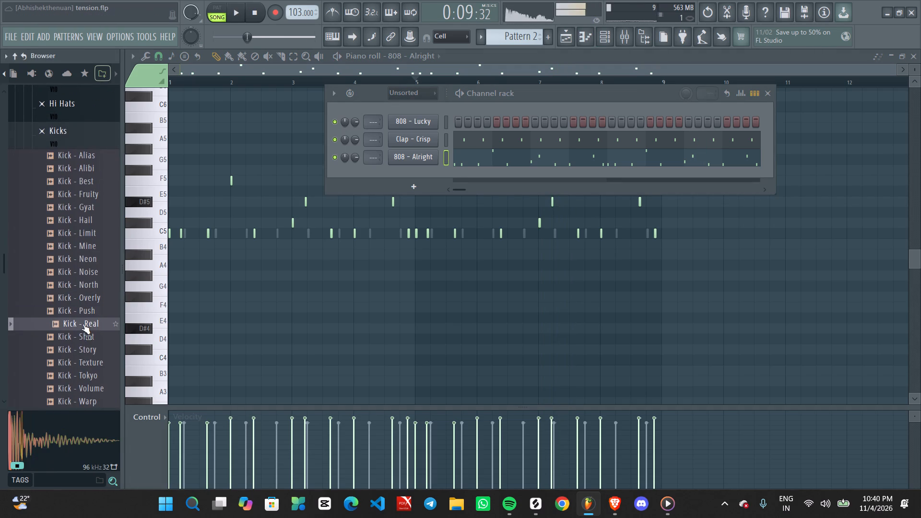
pyautogui.moveTo(83, 308); pyautogui.dragTo(417, 172)
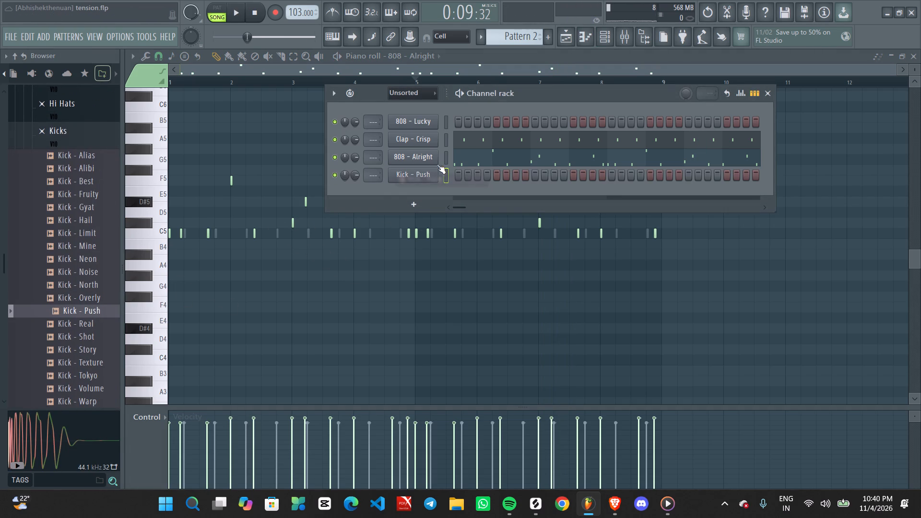
# Copy the 808 - Alright notes into the Kick - Push channel and play back the result.
pyautogui.click(445, 159)
pyautogui.hotkey('ctrl', 'c')
pyautogui.click(448, 178)
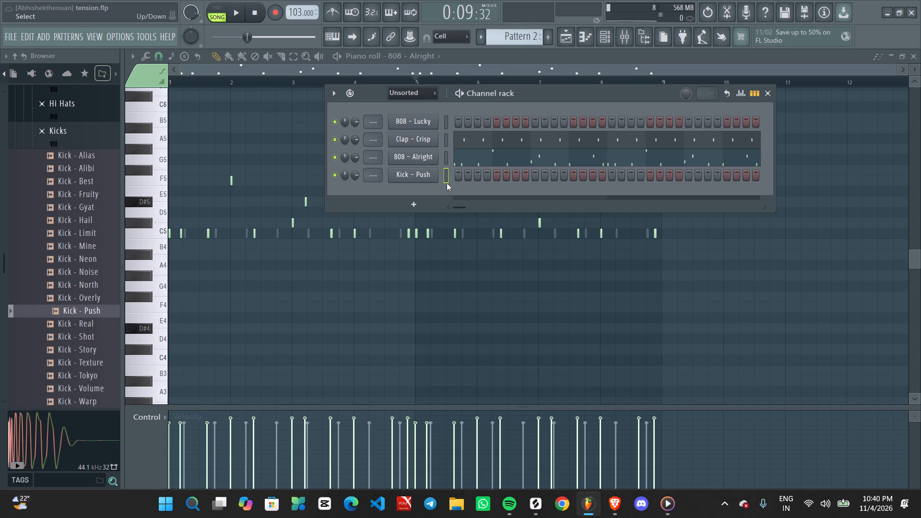
pyautogui.hotkey('ctrl', 'v')
pyautogui.press('space')
pyautogui.keyDown('ctrl'); pyautogui.scroll(2, 447, 208); pyautogui.keyUp('ctrl')
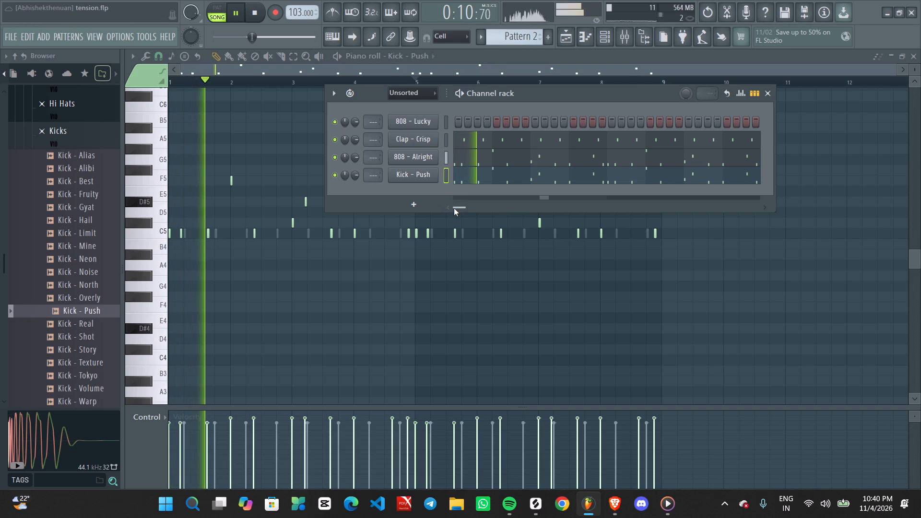
pyautogui.scroll(1, 463, 204)
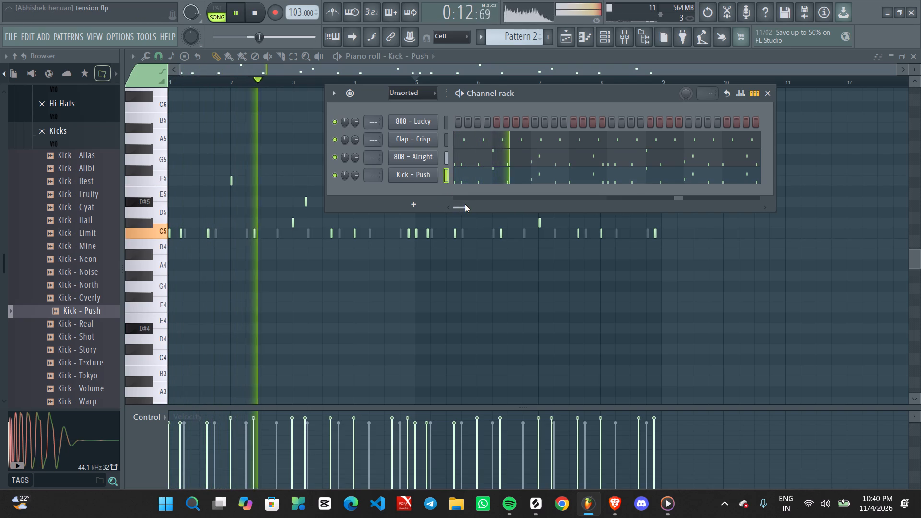
pyautogui.press('space')
# In the Kick - Push piano roll, lower the note at the start of bar 2 to C5 and play the pattern.
pyautogui.moveTo(421, 175); pyautogui.dragTo(425, 175, button='right')
pyautogui.click(447, 174)
pyautogui.keyDown('ctrl'); pyautogui.scroll(1, 334, 283); pyautogui.keyUp('ctrl')
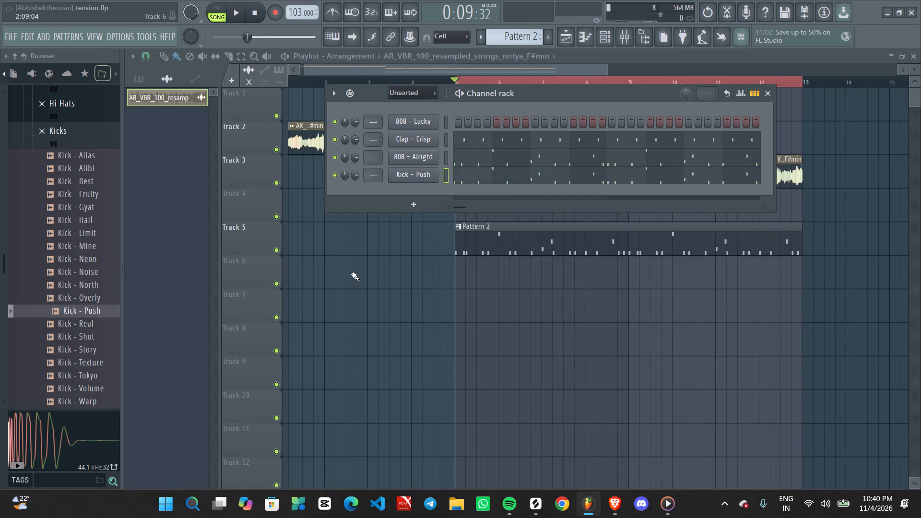
pyautogui.rightClick(413, 174)
pyautogui.click(447, 174)
pyautogui.keyDown('ctrl'); pyautogui.scroll(2, 357, 265); pyautogui.keyUp('ctrl')
pyautogui.moveTo(316, 276); pyautogui.dragTo(347, 276, button='middle')
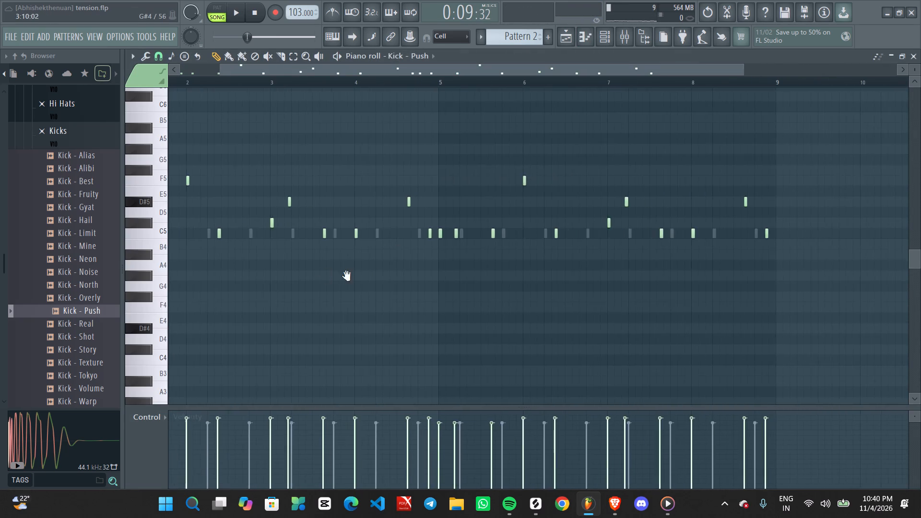
pyautogui.moveTo(347, 276); pyautogui.dragTo(426, 276, button='middle')
pyautogui.keyDown('ctrl'); pyautogui.scroll(-2, 372, 244); pyautogui.keyUp('ctrl')
pyautogui.keyDown('ctrl'); pyautogui.moveTo(225, 174); pyautogui.dragTo(277, 217); pyautogui.keyUp('ctrl')
pyautogui.hotkey('shift', 'Down')
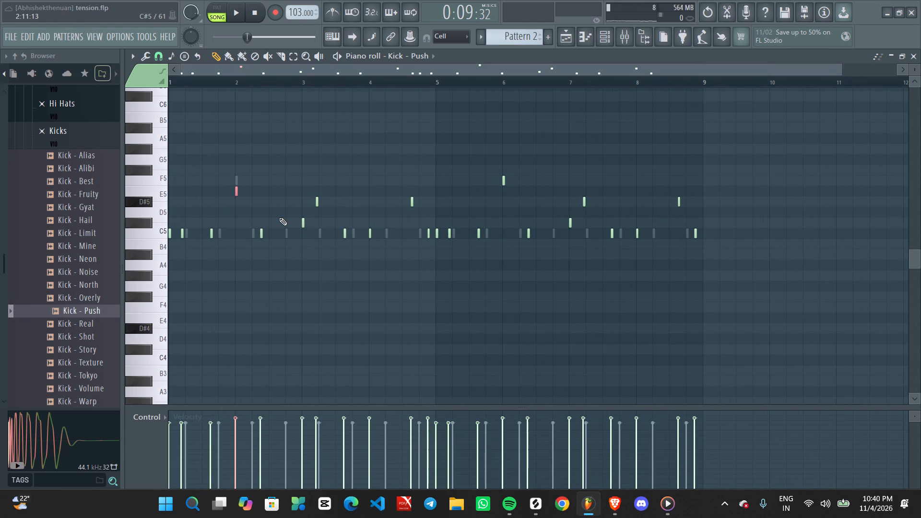
pyautogui.hotkey('shift', 'Down')
pyautogui.hotkey('shift', 'Down')
pyautogui.hotkey('shift', 'Down')
pyautogui.hotkey('shift', 'Down')
pyautogui.press('space')
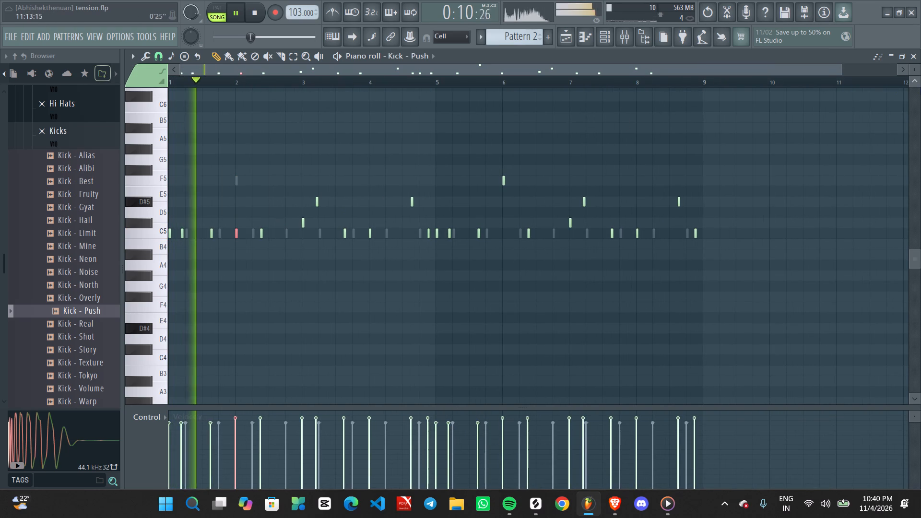
# Lower the Kick - Push notes at the start and step 4 of bar 3 to C5 and replay the pattern.
pyautogui.keyDown('ctrl'); pyautogui.click(315, 187); pyautogui.keyUp('ctrl')
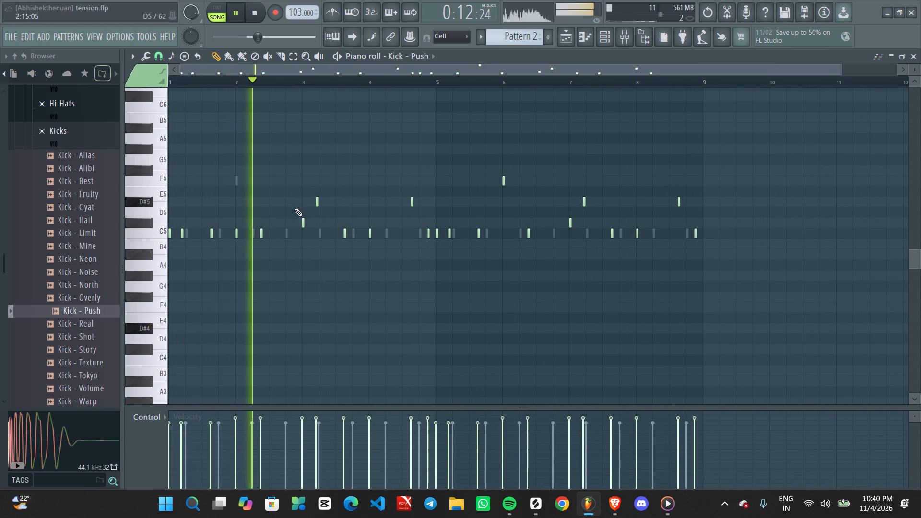
pyautogui.keyDown('ctrl'); pyautogui.moveTo(294, 214); pyautogui.dragTo(317, 229); pyautogui.keyUp('ctrl')
pyautogui.hotkey('shift', 'Down')
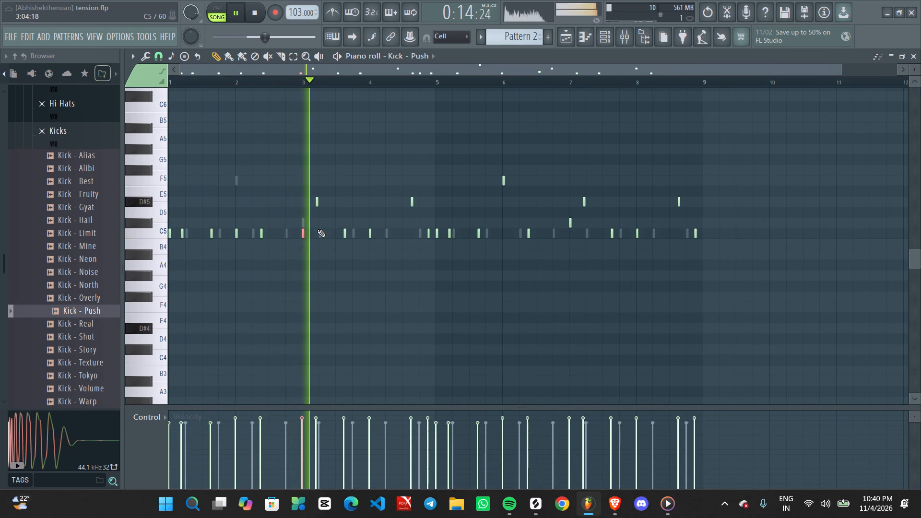
pyautogui.keyDown('ctrl'); pyautogui.moveTo(311, 197); pyautogui.dragTo(328, 216); pyautogui.keyUp('ctrl')
pyautogui.hotkey('shift', 'Down')
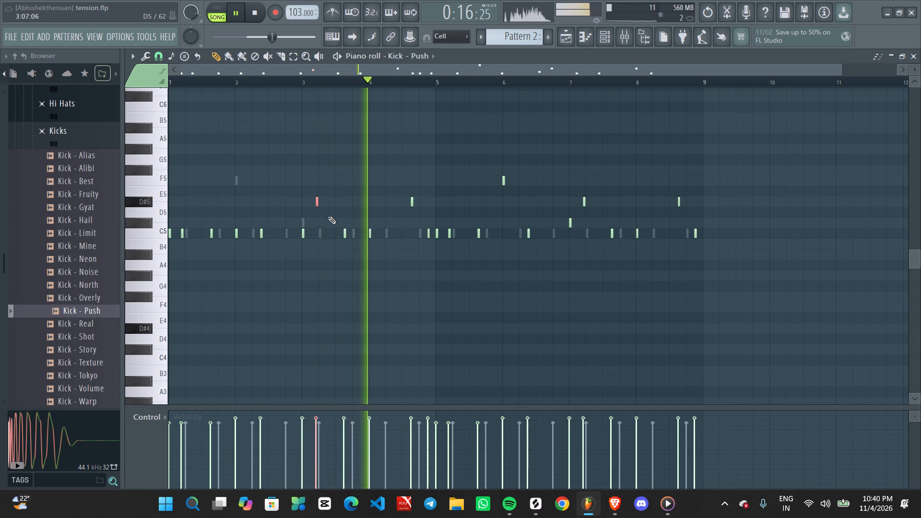
pyautogui.hotkey('shift', 'Down')
pyautogui.hotkey('shift', 'Down')
pyautogui.hotkey('shift', 'Down')
pyautogui.hotkey('shift', 'Up')
pyautogui.press('space')
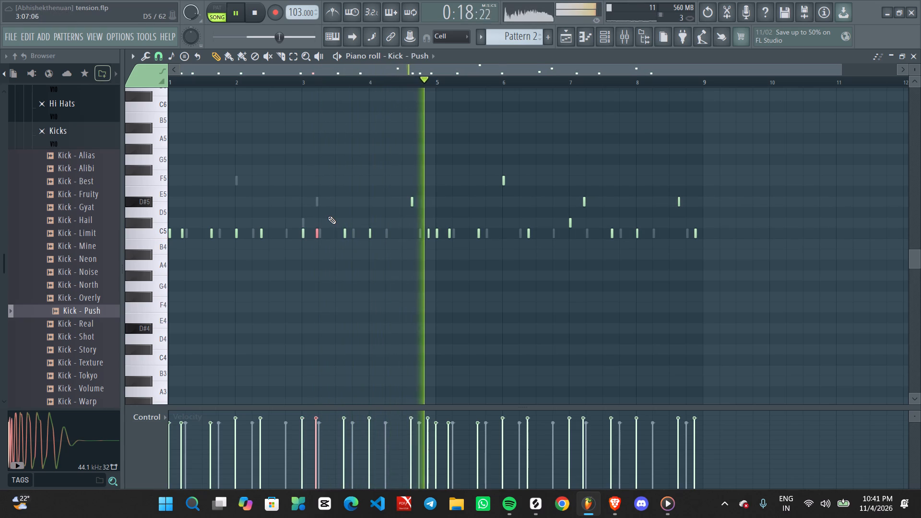
pyautogui.press('space')
# Lower the Kick - Push note at bar 4 step 11 to C5.
pyautogui.keyDown('ctrl'); pyautogui.click(431, 187); pyautogui.keyUp('ctrl')
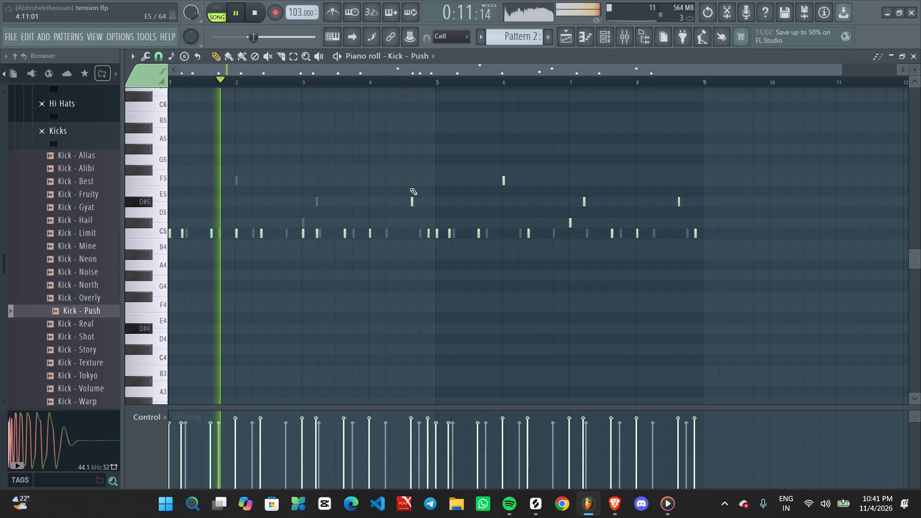
pyautogui.keyDown('ctrl'); pyautogui.moveTo(408, 199); pyautogui.dragTo(421, 218); pyautogui.keyUp('ctrl')
pyautogui.hotkey('shift', 'Down')
pyautogui.hotkey('shift', 'Down')
pyautogui.hotkey('shift', 'Down')
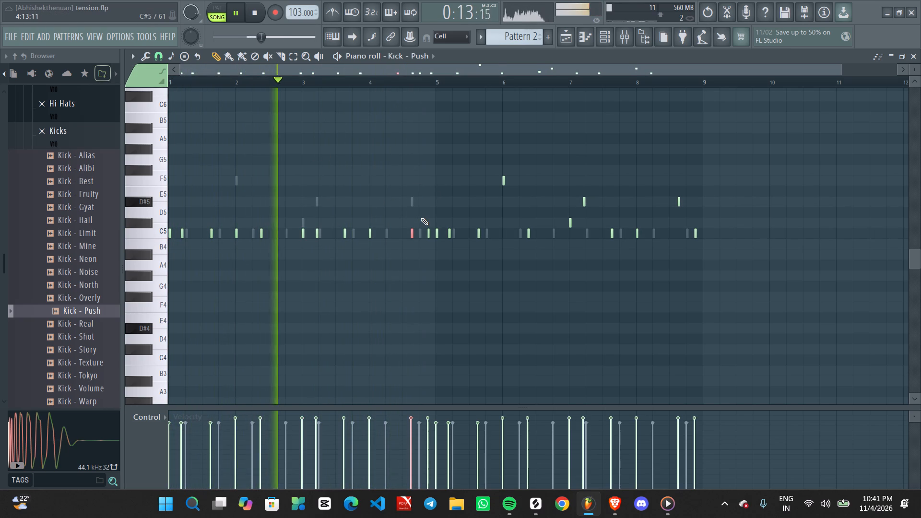
# Select the Kick - Push notes in bars 5 to 8, delete them, and replay the pattern briefly.
pyautogui.keyDown('ctrl'); pyautogui.moveTo(423, 160); pyautogui.dragTo(437, 164); pyautogui.keyUp('ctrl')
pyautogui.keyDown('ctrl'); pyautogui.moveTo(432, 153); pyautogui.dragTo(804, 271); pyautogui.keyUp('ctrl')
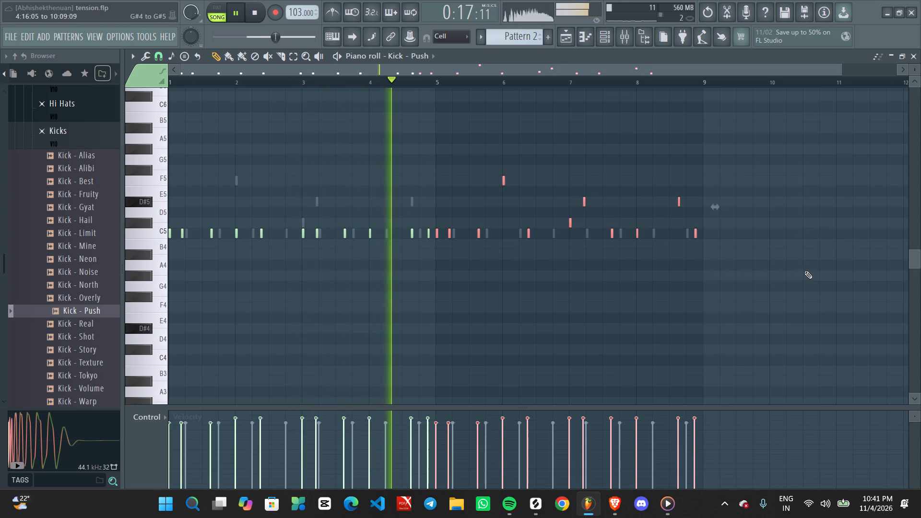
pyautogui.press('Delete')
pyautogui.press('space')
pyautogui.press('space')
pyautogui.press('space')
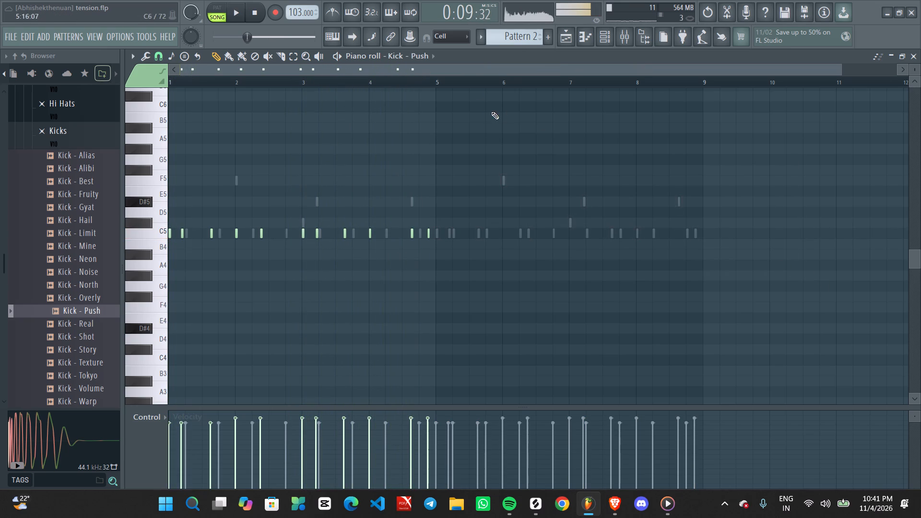
# Duplicate the Kick - Push notes from bars 1 to 4 into bars 5 to 8 and deselect them.
pyautogui.keyDown('ctrl'); pyautogui.moveTo(436, 85); pyautogui.dragTo(0, 83); pyautogui.keyUp('ctrl')
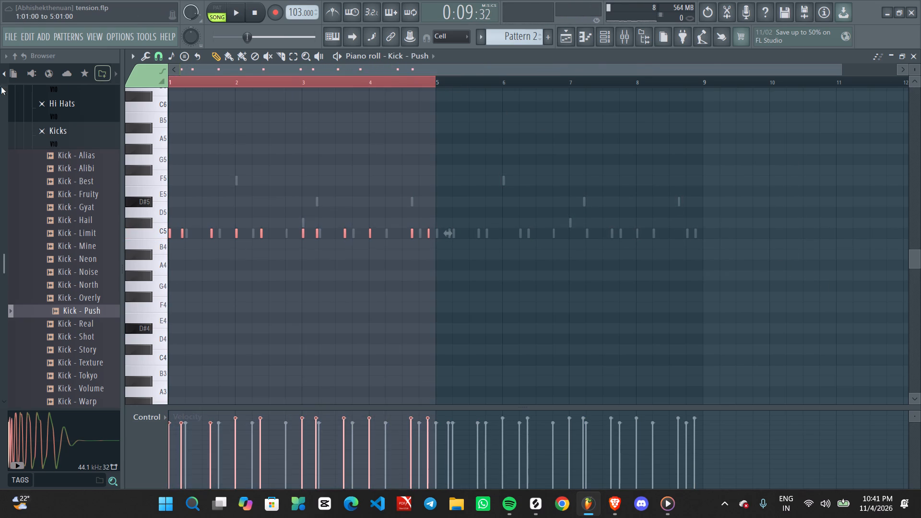
pyautogui.hotkey('ctrl', 'b')
pyautogui.hotkey('ctrl', 'd')
pyautogui.keyDown('ctrl'); pyautogui.scroll(1, 294, 280); pyautogui.keyUp('ctrl')
pyautogui.keyDown('ctrl'); pyautogui.scroll(-7, 298, 279); pyautogui.keyUp('ctrl')
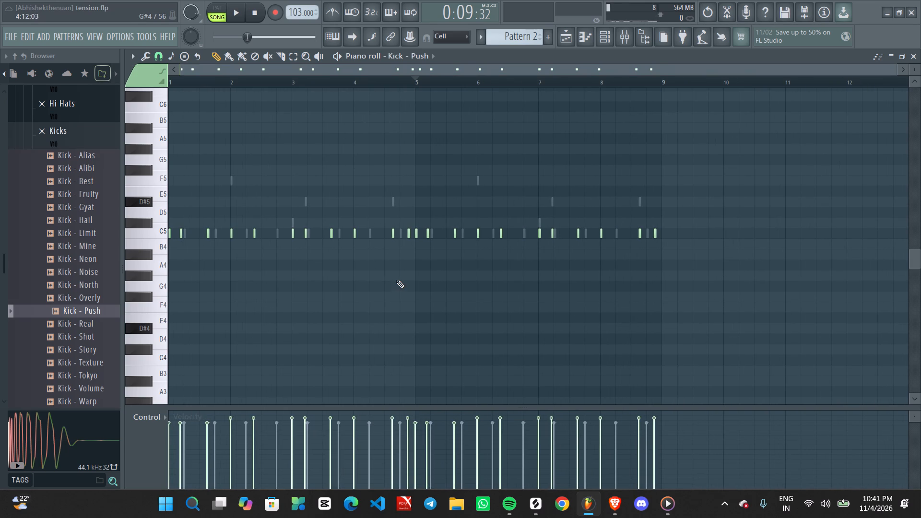
# Switch to the Brave browser window showing the YouTube page.
pyautogui.click(616, 500)
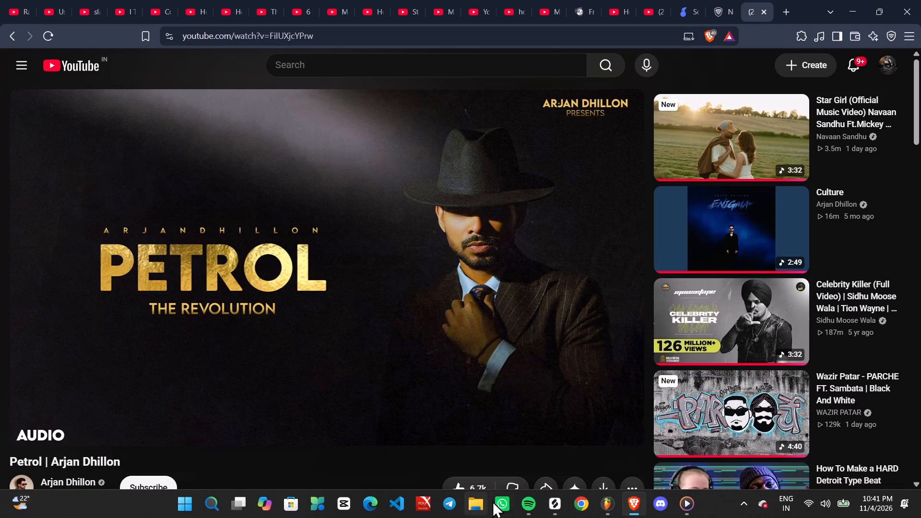
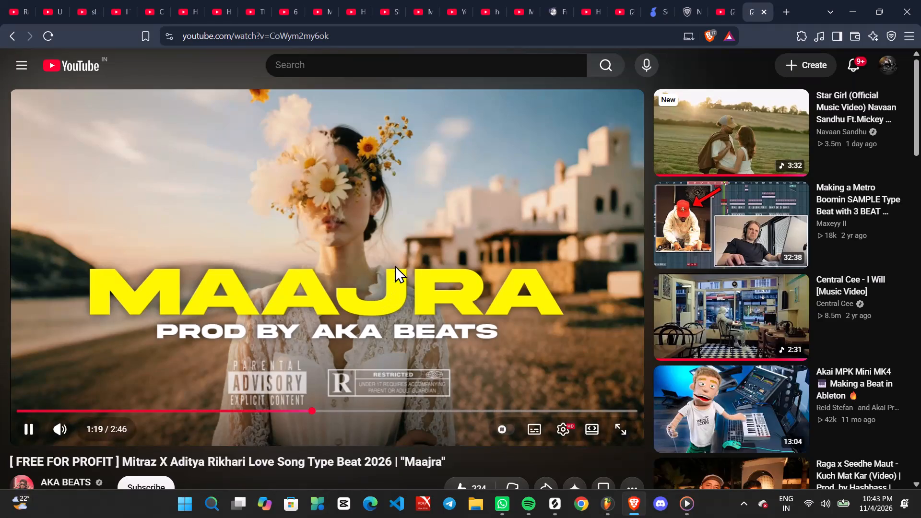
# Pause the YouTube video and switch back to FL Studio.
pyautogui.click(395, 265)
pyautogui.click(602, 513)
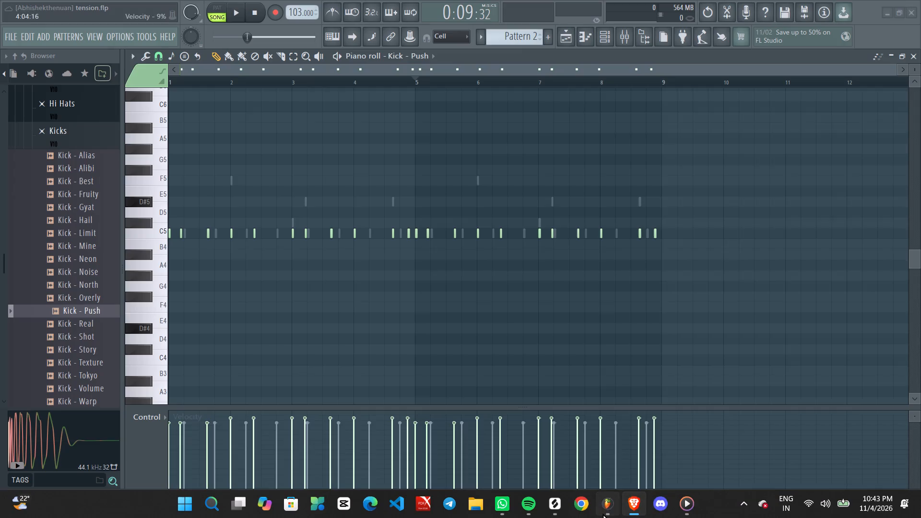
# Set the playback start late in bar 2 and listen to the Kick - Push rhythm around bar 3.
pyautogui.press('space')
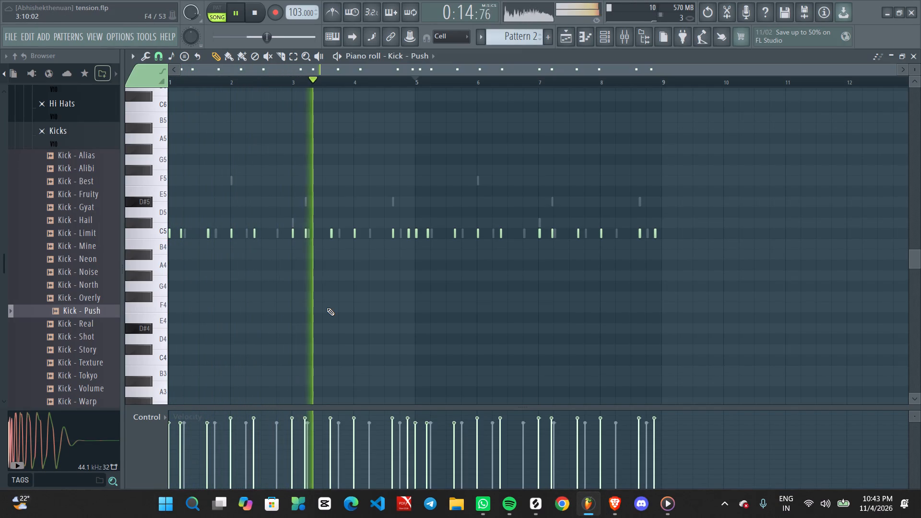
pyautogui.press('space')
pyautogui.keyDown('ctrl'); pyautogui.scroll(3, 322, 284); pyautogui.keyUp('ctrl')
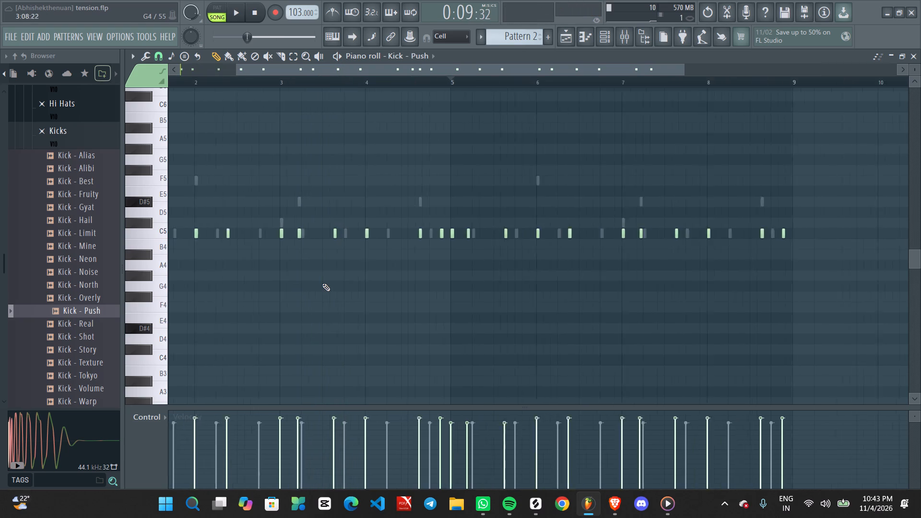
pyautogui.keyDown('ctrl'); pyautogui.scroll(10, 322, 283); pyautogui.keyUp('ctrl')
pyautogui.keyDown('ctrl'); pyautogui.scroll(-4, 240, 257); pyautogui.keyUp('ctrl')
pyautogui.press('space')
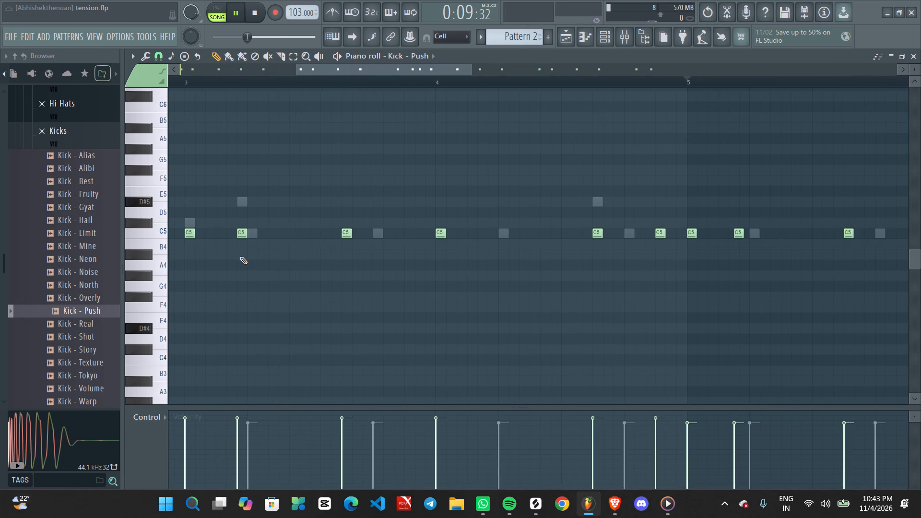
pyautogui.keyDown('ctrl'); pyautogui.scroll(1, 220, 261); pyautogui.keyUp('ctrl')
pyautogui.moveTo(231, 265); pyautogui.dragTo(381, 280, button='middle')
pyautogui.press('space')
pyautogui.click(280, 81)
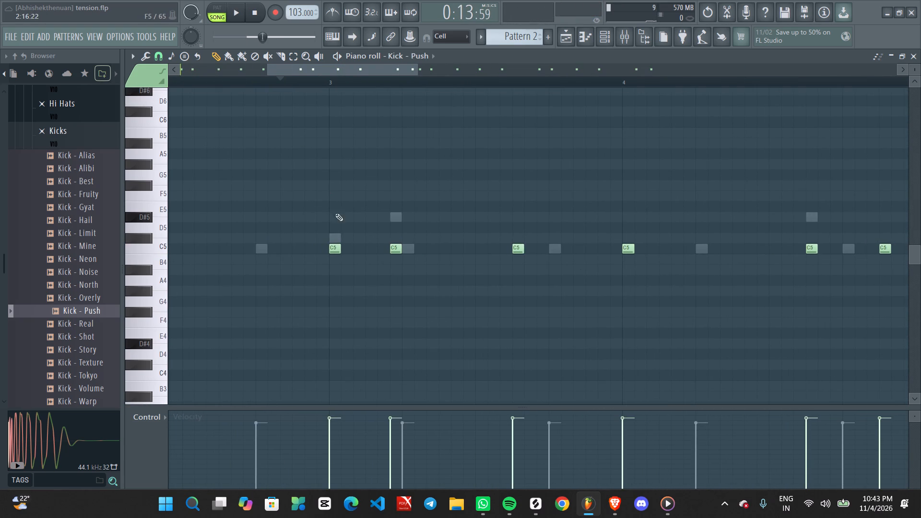
pyautogui.press('space')
pyautogui.keyDown('ctrl'); pyautogui.scroll(2, 394, 318); pyautogui.keyUp('ctrl')
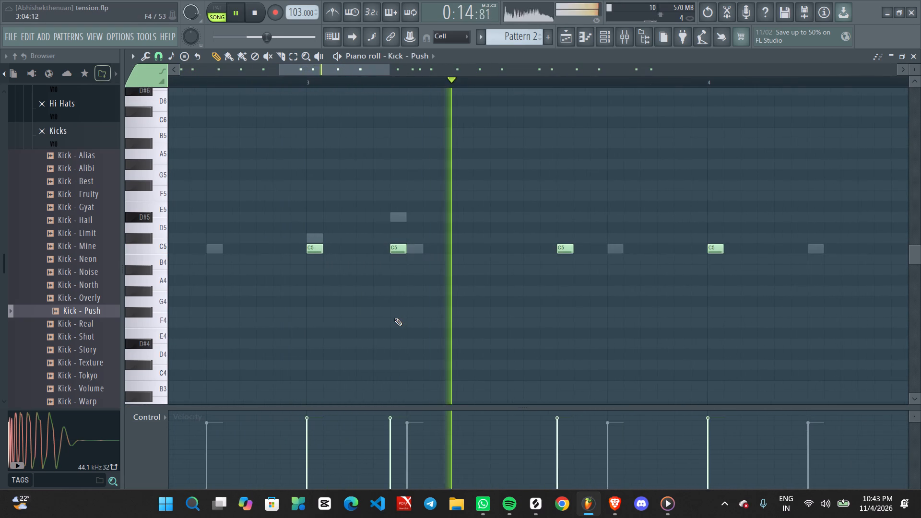
pyautogui.keyDown('ctrl'); pyautogui.scroll(-9, 396, 311); pyautogui.keyUp('ctrl')
pyautogui.keyDown('ctrl'); pyautogui.scroll(-4, 305, 279); pyautogui.keyUp('ctrl')
pyautogui.press('space')
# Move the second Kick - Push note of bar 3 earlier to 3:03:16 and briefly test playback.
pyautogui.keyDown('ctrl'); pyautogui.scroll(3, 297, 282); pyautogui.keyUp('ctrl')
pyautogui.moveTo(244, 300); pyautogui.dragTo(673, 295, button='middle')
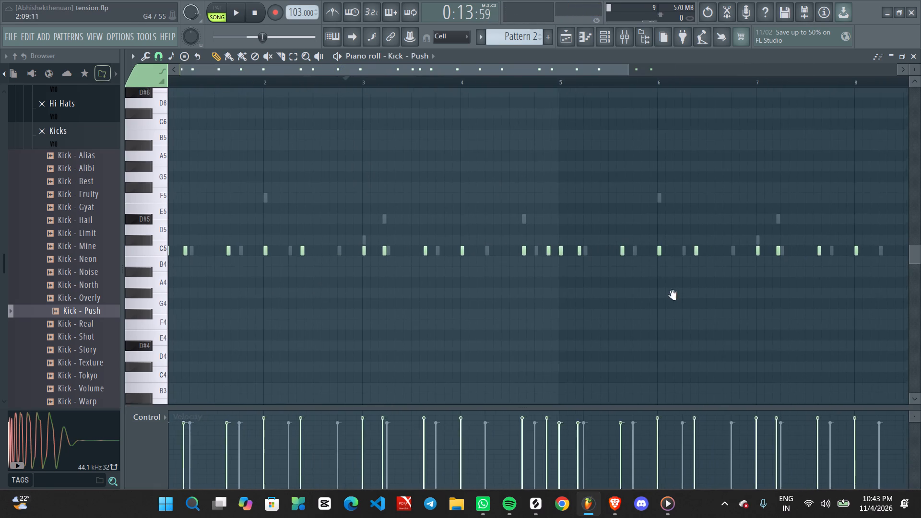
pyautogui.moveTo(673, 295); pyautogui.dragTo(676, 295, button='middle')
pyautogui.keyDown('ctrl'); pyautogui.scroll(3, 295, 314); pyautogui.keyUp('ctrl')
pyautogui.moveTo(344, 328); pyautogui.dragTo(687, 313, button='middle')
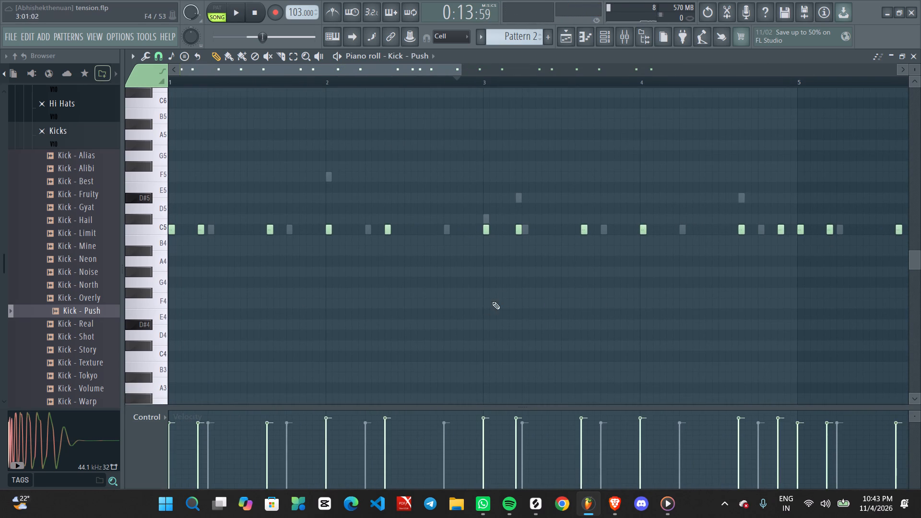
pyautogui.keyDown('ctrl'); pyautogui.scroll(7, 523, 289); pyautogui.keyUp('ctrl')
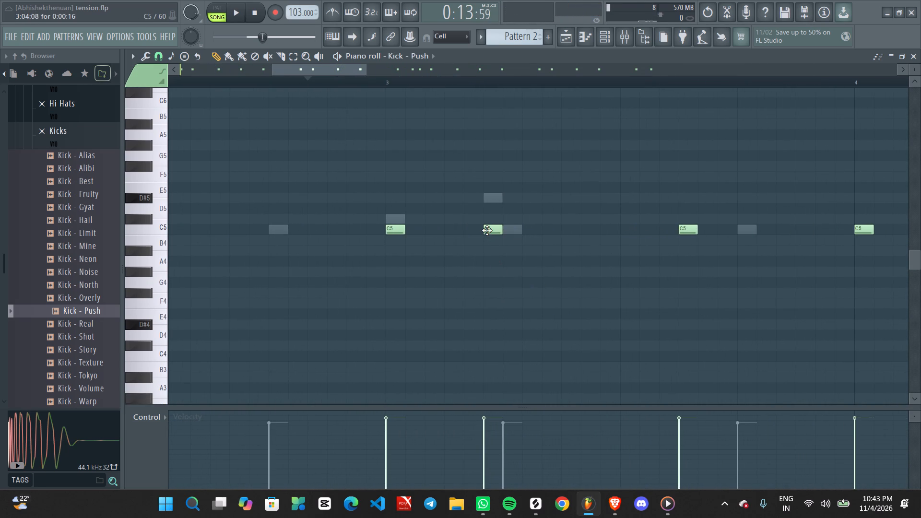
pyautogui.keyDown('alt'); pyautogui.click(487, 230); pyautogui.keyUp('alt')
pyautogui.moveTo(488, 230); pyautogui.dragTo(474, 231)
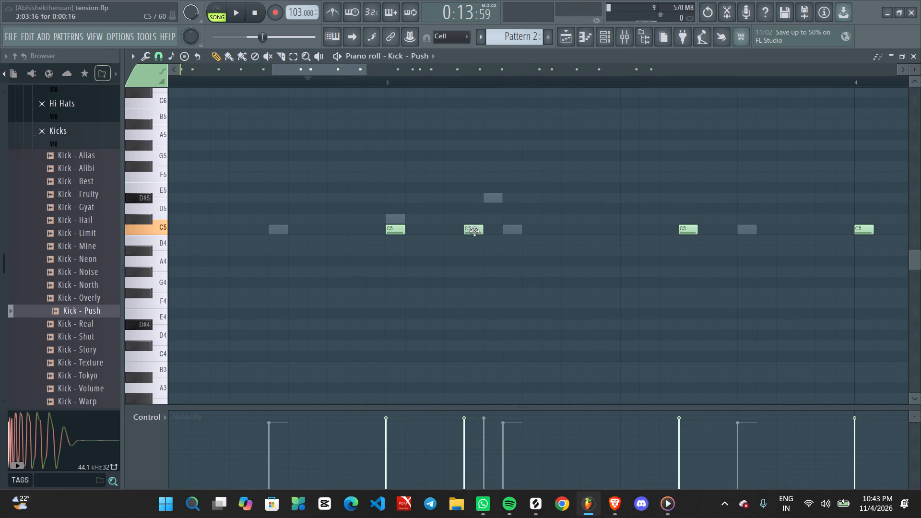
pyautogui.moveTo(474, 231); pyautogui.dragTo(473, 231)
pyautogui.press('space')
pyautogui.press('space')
# Set the piano roll snap to 1/4 beat and move the second Kick - Push note of bar 3 to 3:04:00.
pyautogui.click(158, 59)
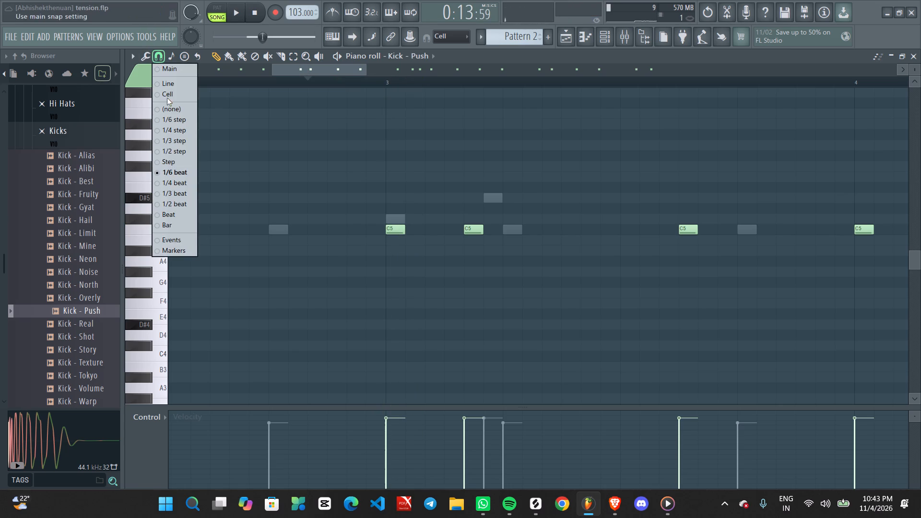
pyautogui.click(176, 184)
pyautogui.keyDown('ctrl'); pyautogui.scroll(-4, 478, 227); pyautogui.keyUp('ctrl')
pyautogui.keyDown('ctrl'); pyautogui.scroll(4, 475, 236); pyautogui.keyUp('ctrl')
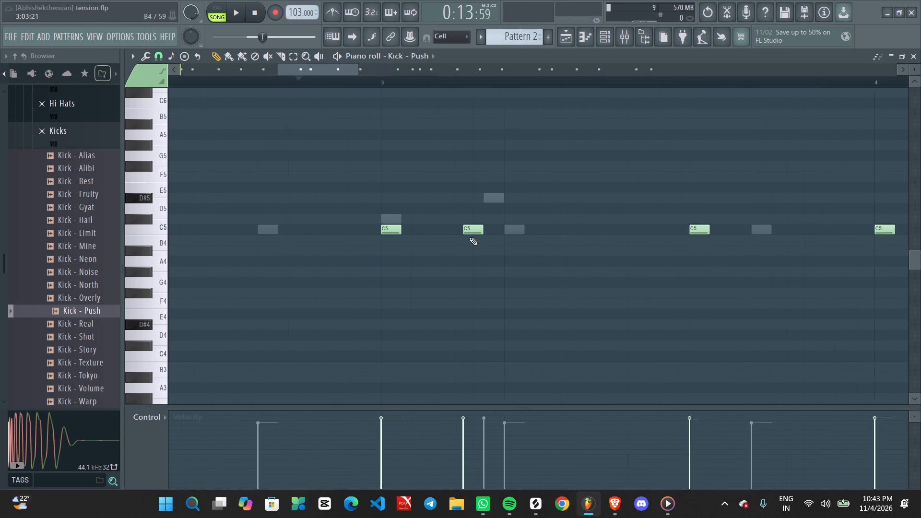
pyautogui.keyDown('ctrl'); pyautogui.scroll(2, 470, 237); pyautogui.keyUp('ctrl')
pyautogui.press('space')
pyautogui.moveTo(472, 231); pyautogui.dragTo(482, 230)
pyautogui.press('space')
pyautogui.keyDown('ctrl'); pyautogui.scroll(-2, 470, 230); pyautogui.keyUp('ctrl')
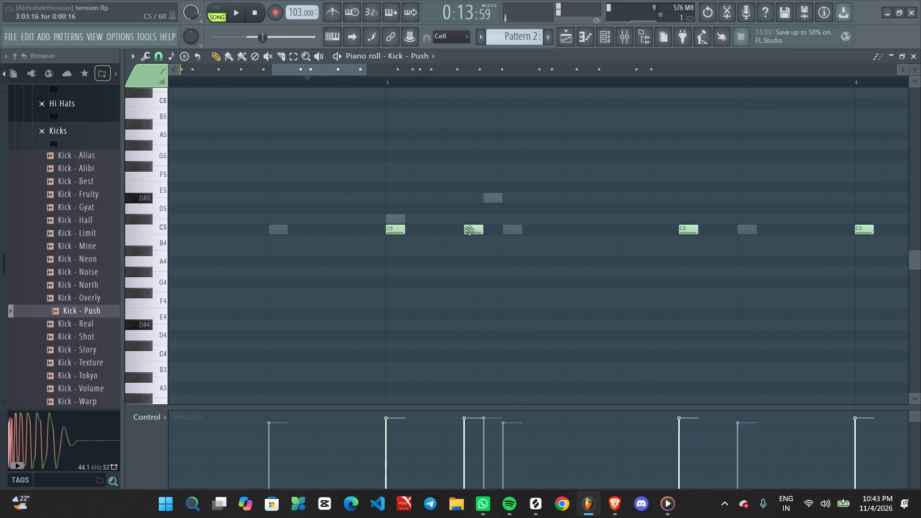
pyautogui.keyDown('alt'); pyautogui.moveTo(470, 230); pyautogui.dragTo(480, 229); pyautogui.keyUp('alt')
pyautogui.keyDown('ctrl'); pyautogui.scroll(5, 484, 232); pyautogui.keyUp('ctrl')
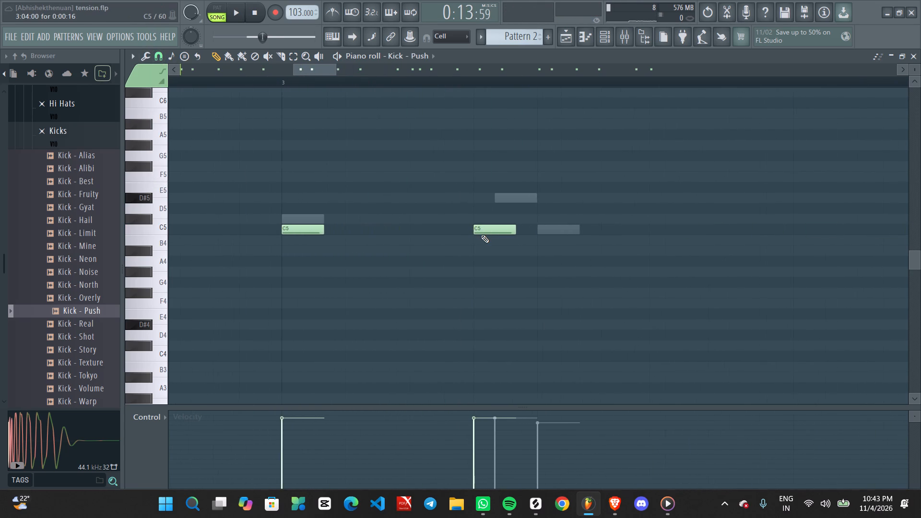
pyautogui.keyDown('ctrl'); pyautogui.scroll(8, 481, 235); pyautogui.keyUp('ctrl')
pyautogui.keyDown('alt'); pyautogui.click(478, 229); pyautogui.keyUp('alt')
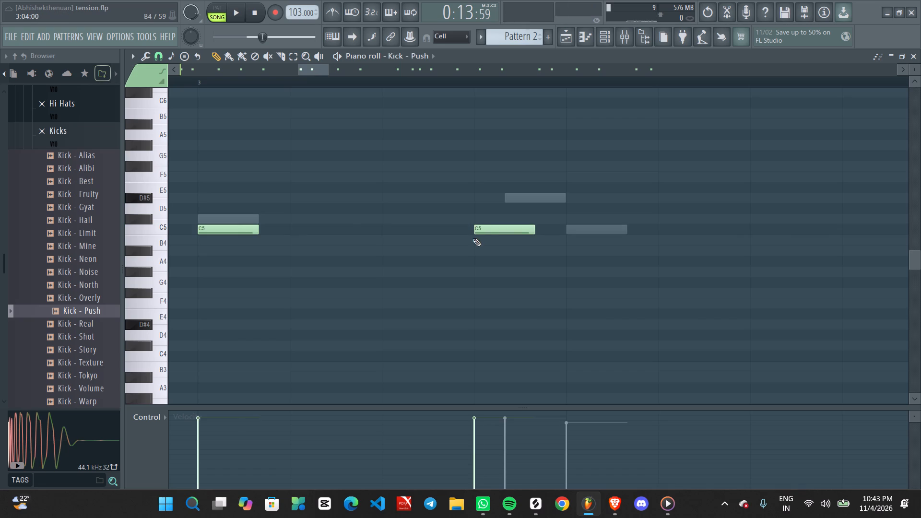
# Play the pattern from late in bar 2 to check the kick rhythm through bars 3 to 6.
pyautogui.keyDown('ctrl'); pyautogui.scroll(-7, 472, 239); pyautogui.keyUp('ctrl')
pyautogui.keyDown('ctrl'); pyautogui.scroll(-7, 416, 268); pyautogui.keyUp('ctrl')
pyautogui.keyDown('ctrl'); pyautogui.scroll(-9, 298, 294); pyautogui.keyUp('ctrl')
pyautogui.keyDown('ctrl'); pyautogui.scroll(7, 194, 317); pyautogui.keyUp('ctrl')
pyautogui.scroll(1, 192, 317)
pyautogui.moveTo(221, 317); pyautogui.dragTo(576, 318, button='middle')
pyautogui.keyDown('ctrl'); pyautogui.scroll(2, 317, 342); pyautogui.keyUp('ctrl')
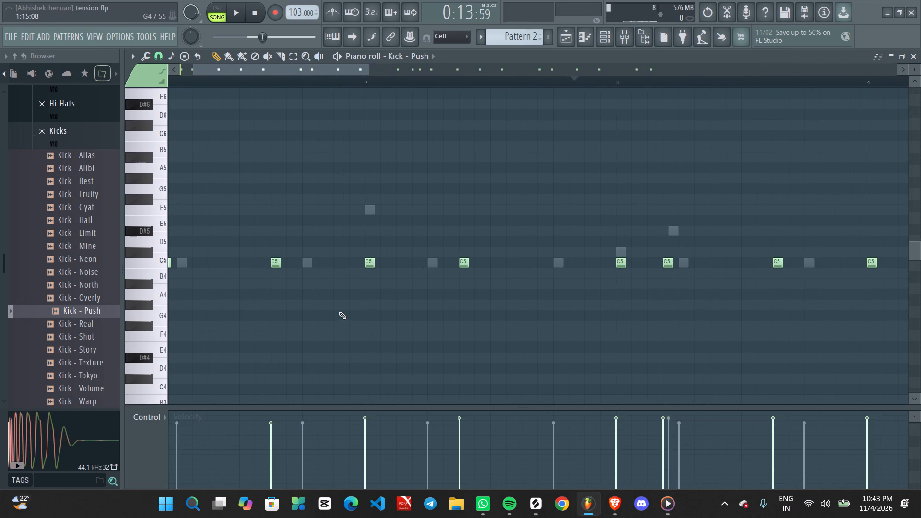
pyautogui.press('space')
pyautogui.keyDown('ctrl'); pyautogui.scroll(-6, 409, 311); pyautogui.keyUp('ctrl')
pyautogui.keyDown('ctrl'); pyautogui.scroll(3, 556, 321); pyautogui.keyUp('ctrl')
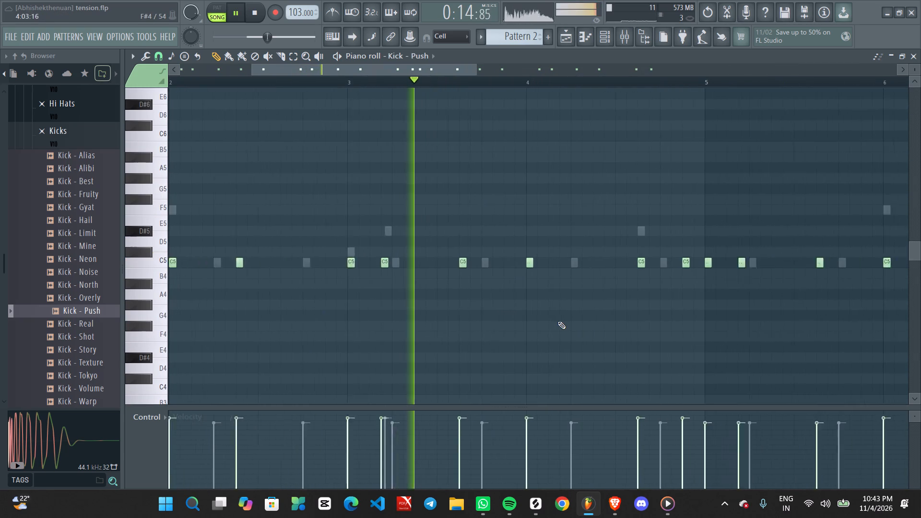
pyautogui.moveTo(560, 307); pyautogui.dragTo(560, 294, button='middle')
pyautogui.keyDown('ctrl'); pyautogui.scroll(1, 517, 300); pyautogui.keyUp('ctrl')
pyautogui.keyDown('ctrl'); pyautogui.scroll(-5, 535, 299); pyautogui.keyUp('ctrl')
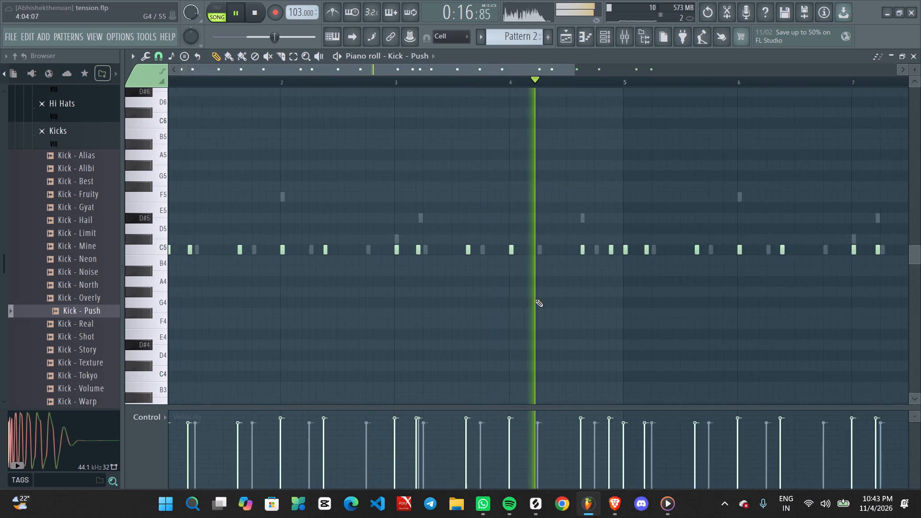
pyautogui.keyDown('ctrl'); pyautogui.scroll(2, 570, 306); pyautogui.keyUp('ctrl')
pyautogui.keyDown('ctrl'); pyautogui.scroll(2, 637, 306); pyautogui.keyUp('ctrl')
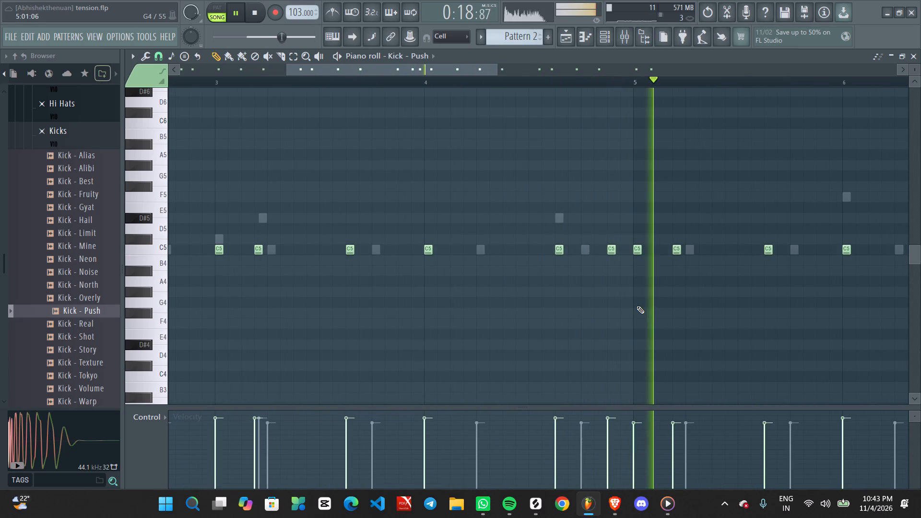
pyautogui.keyDown('ctrl'); pyautogui.scroll(-6, 637, 306); pyautogui.keyUp('ctrl')
pyautogui.keyDown('ctrl'); pyautogui.scroll(5, 637, 306); pyautogui.keyUp('ctrl')
pyautogui.keyDown('ctrl'); pyautogui.scroll(-3, 637, 306); pyautogui.keyUp('ctrl')
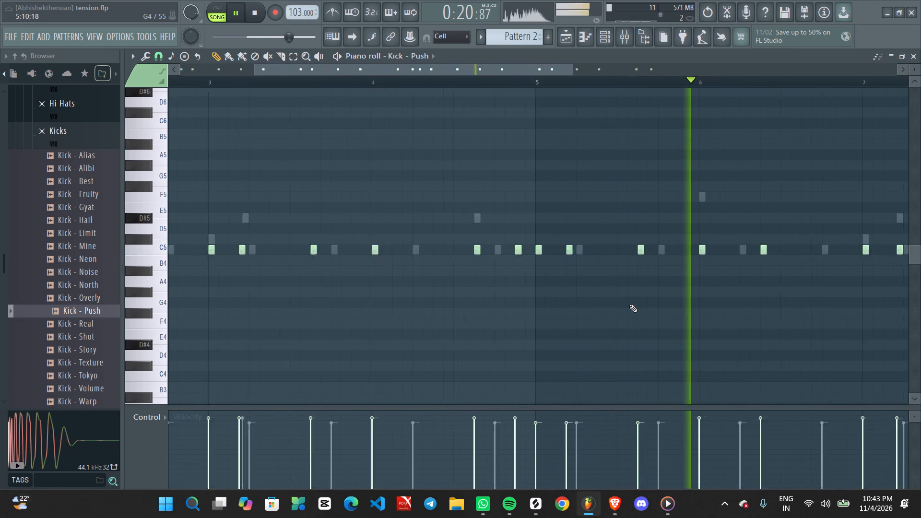
pyautogui.keyDown('ctrl'); pyautogui.scroll(-6, 629, 305); pyautogui.keyUp('ctrl')
# Audition samples in the Hi Hats folder and add Hi Hat - End as a new channel below Kick - Push.
pyautogui.click(57, 134)
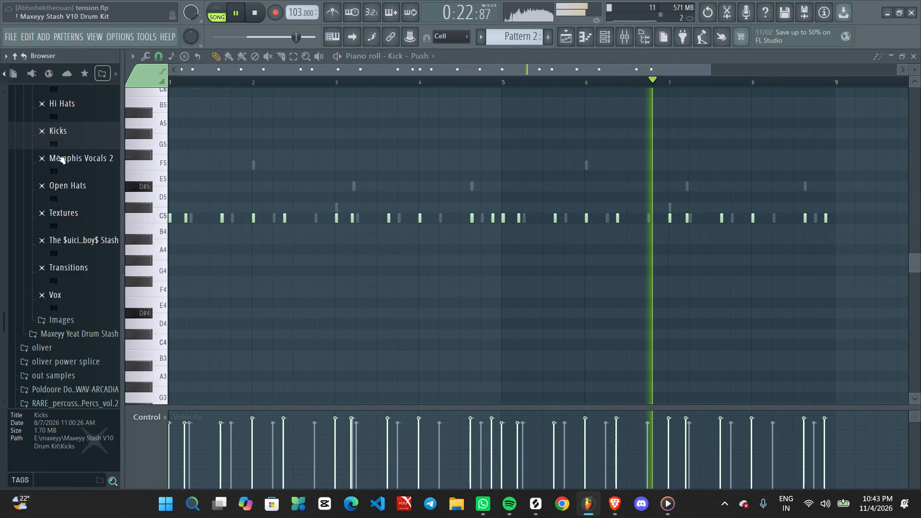
pyautogui.click(70, 104)
pyautogui.click(78, 152)
pyautogui.press('space')
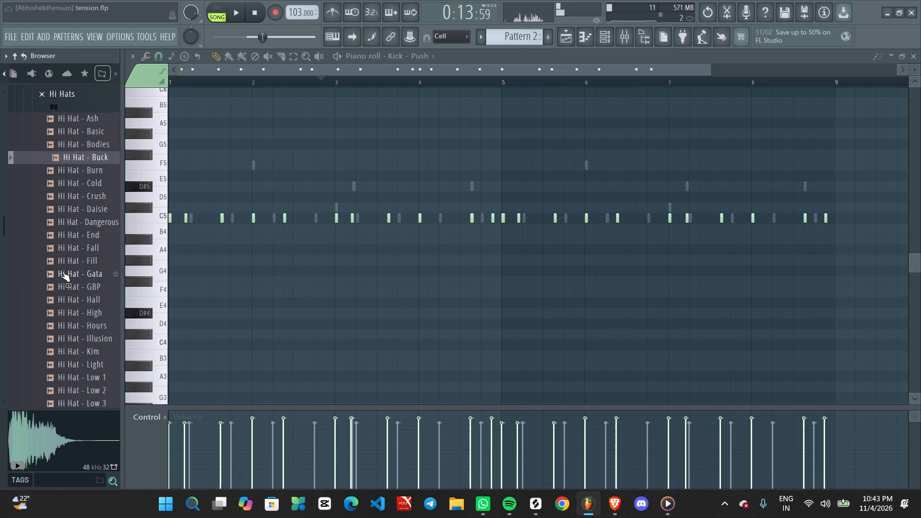
pyautogui.tripleClick(63, 271)
pyautogui.tripleClick(69, 235)
pyautogui.moveTo(69, 235); pyautogui.dragTo(736, 43)
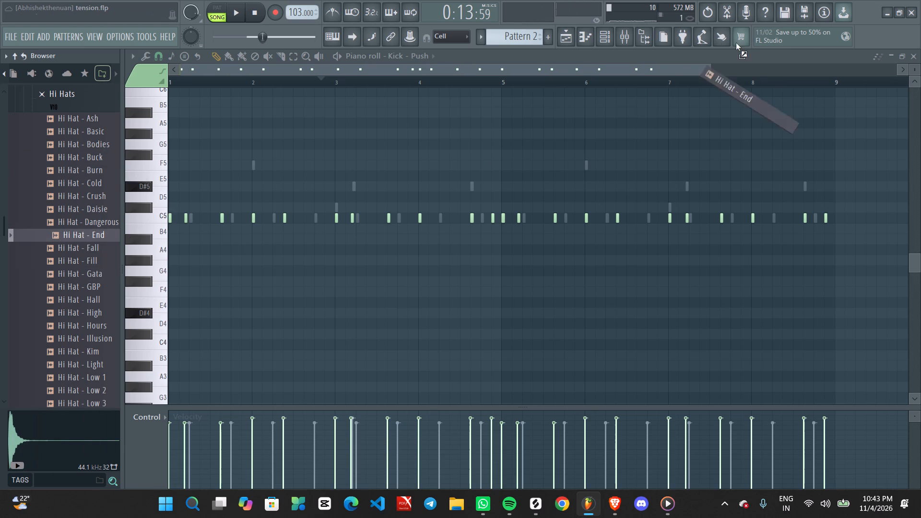
pyautogui.moveTo(736, 43); pyautogui.dragTo(405, 184)
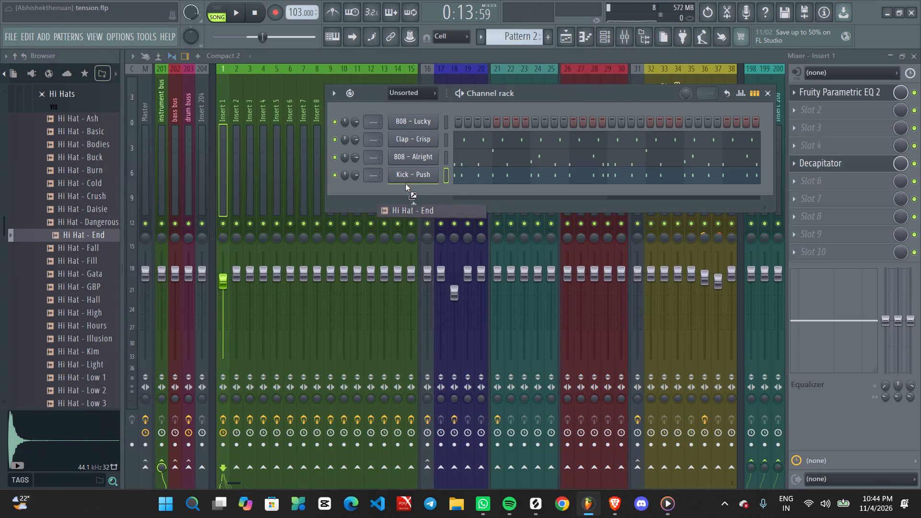
pyautogui.moveTo(405, 184); pyautogui.dragTo(406, 188)
# Copy the Kick - Push notes into the Hi Hat - End channel.
pyautogui.rightClick(427, 193)
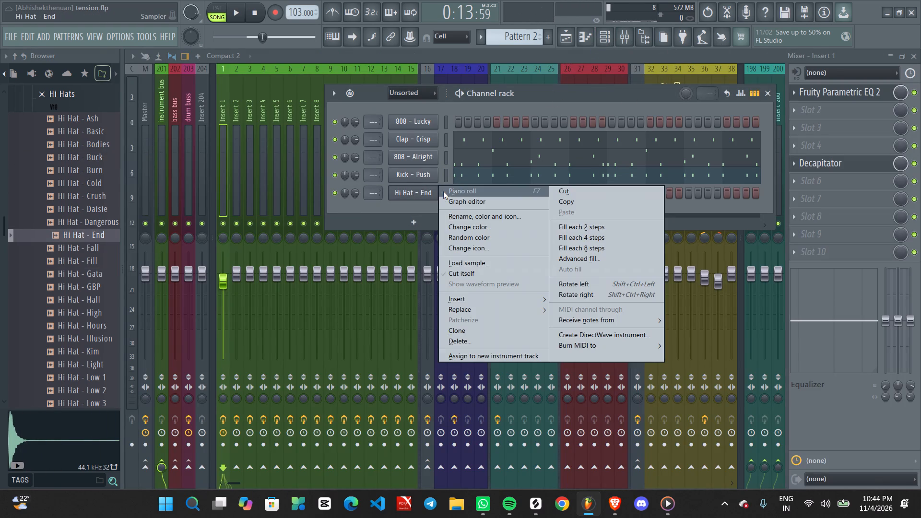
pyautogui.click(448, 178)
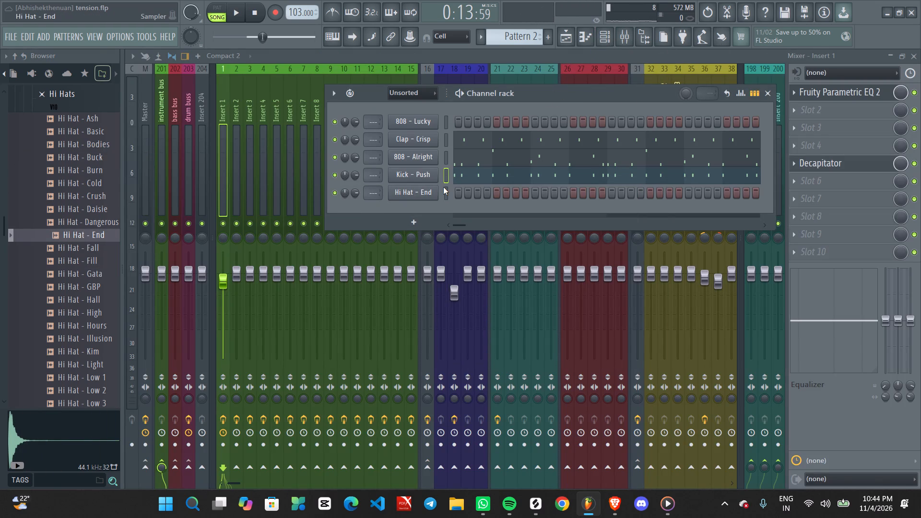
pyautogui.hotkey('ctrl', 'v')
pyautogui.click(445, 189)
pyautogui.hotkey('ctrl', 'c')
pyautogui.click(445, 172)
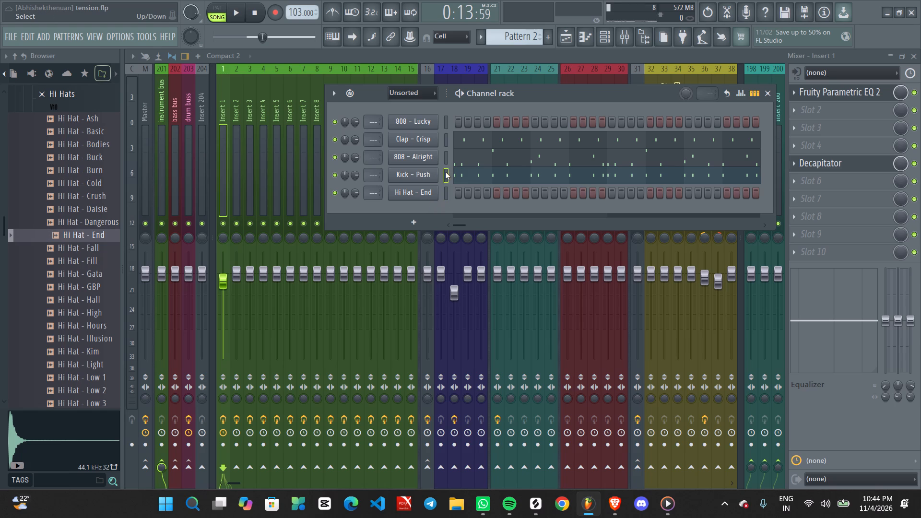
pyautogui.hotkey('ctrl', 'c')
pyautogui.click(449, 190)
pyautogui.hotkey('ctrl', 'v')
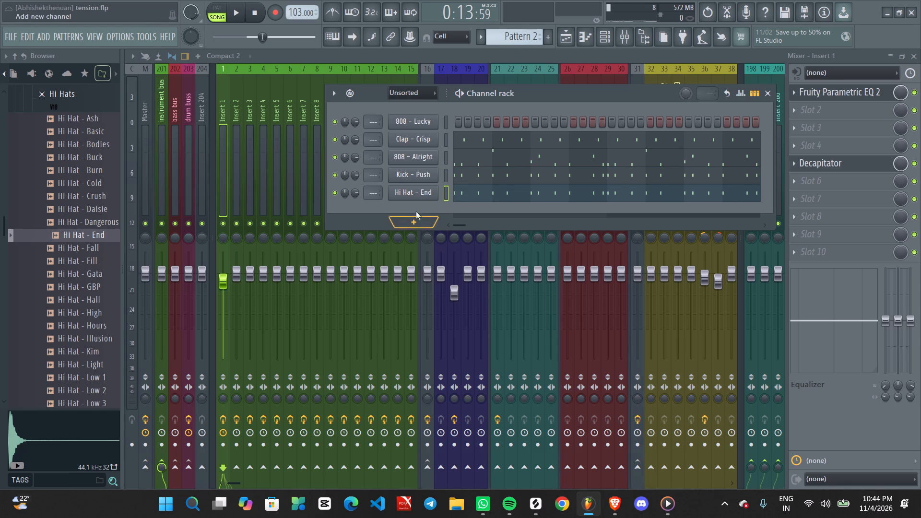
# Open the Hi Hat - End piano roll and delete the notes after the first two in bar 1 through bar 4.
pyautogui.rightClick(417, 184)
pyautogui.rightClick(421, 188)
pyautogui.click(450, 190)
pyautogui.keyDown('ctrl'); pyautogui.scroll(1, 316, 265); pyautogui.keyUp('ctrl')
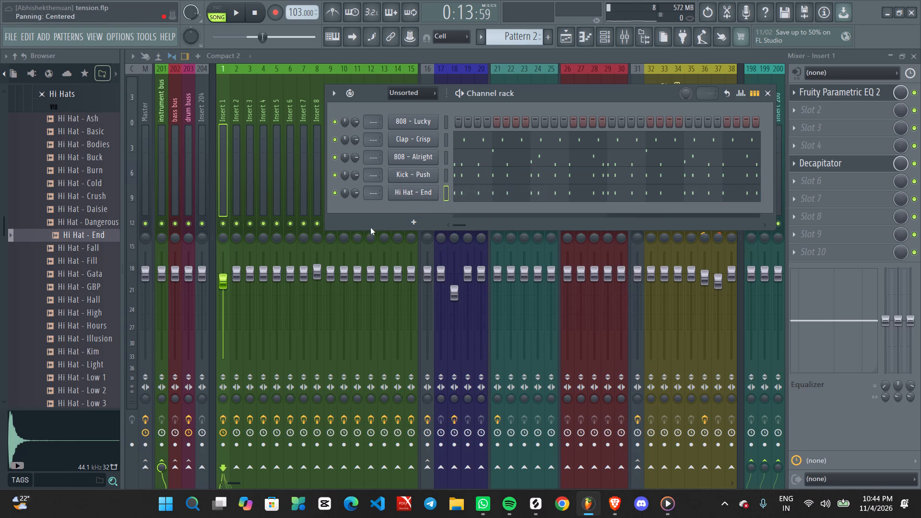
pyautogui.rightClick(405, 194)
pyautogui.click(455, 192)
pyautogui.keyDown('ctrl'); pyautogui.scroll(1, 348, 268); pyautogui.keyUp('ctrl')
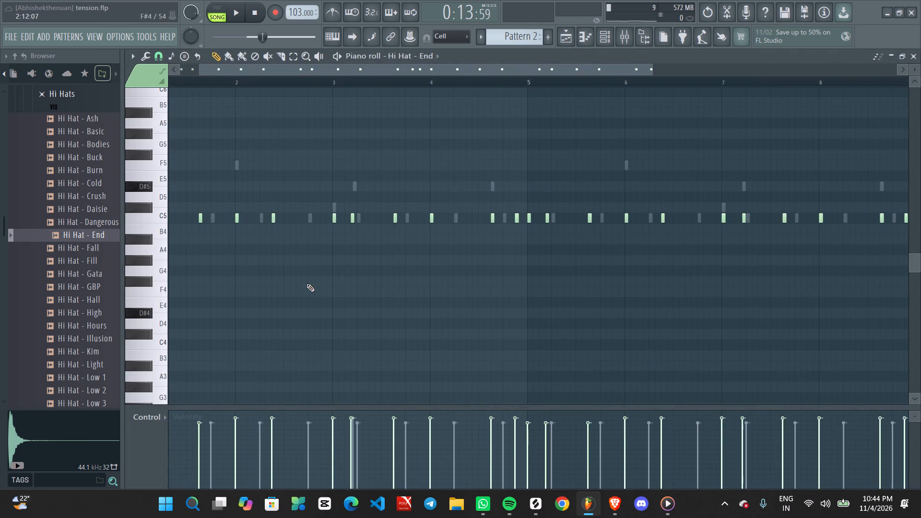
pyautogui.moveTo(327, 286); pyautogui.dragTo(635, 287, button='middle')
pyautogui.scroll(1, 633, 287)
pyautogui.keyDown('ctrl'); pyautogui.moveTo(220, 238); pyautogui.dragTo(279, 252); pyautogui.keyUp('ctrl')
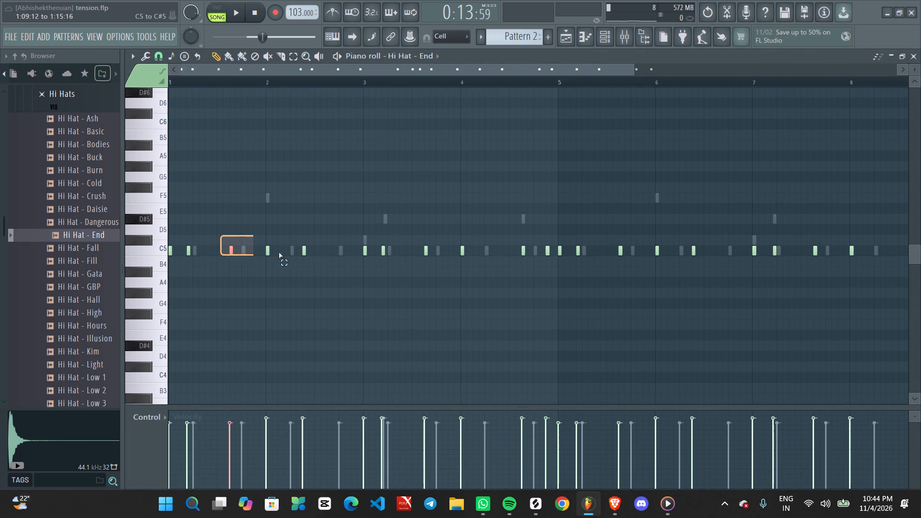
pyautogui.keyDown('ctrl'); pyautogui.moveTo(279, 252); pyautogui.dragTo(554, 267); pyautogui.keyUp('ctrl')
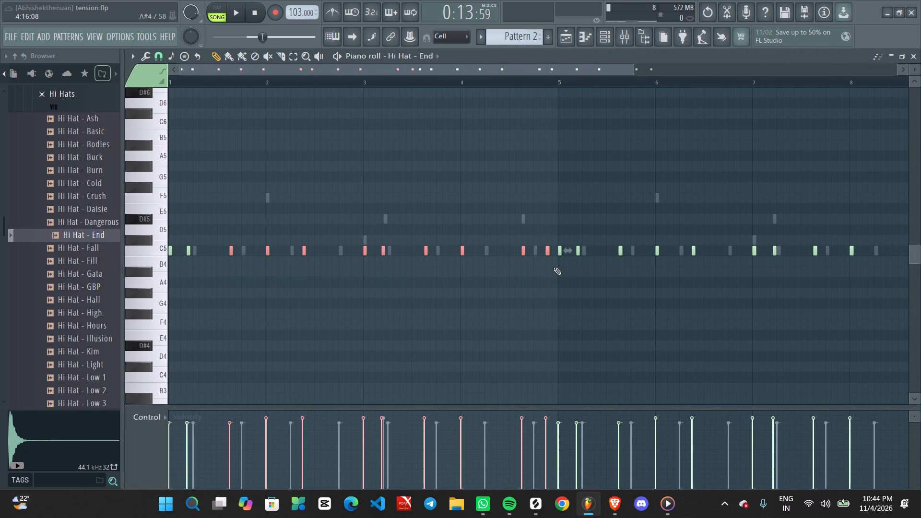
pyautogui.press('Delete')
# Delete the Hi Hat - End notes after the first two in bar 5 through bar 8.
pyautogui.keyDown('ctrl'); pyautogui.scroll(-3, 546, 250); pyautogui.keyUp('ctrl')
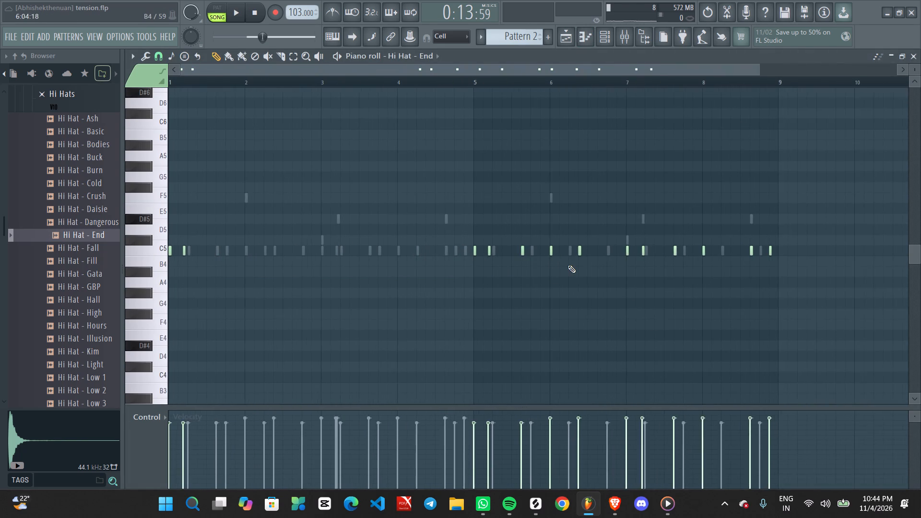
pyautogui.keyDown('ctrl'); pyautogui.scroll(-2, 556, 265); pyautogui.keyUp('ctrl')
pyautogui.keyDown('ctrl'); pyautogui.moveTo(454, 224); pyautogui.dragTo(744, 256); pyautogui.keyUp('ctrl')
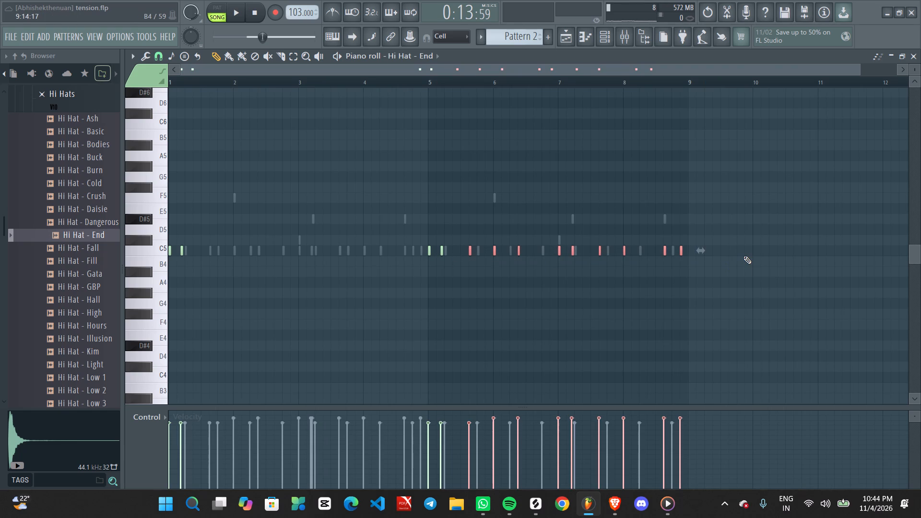
pyautogui.press('Delete')
# Play the pattern from its start to check the thinned-out Hi Hat - End notes.
pyautogui.press('space')
pyautogui.press('space')
pyautogui.press('space')
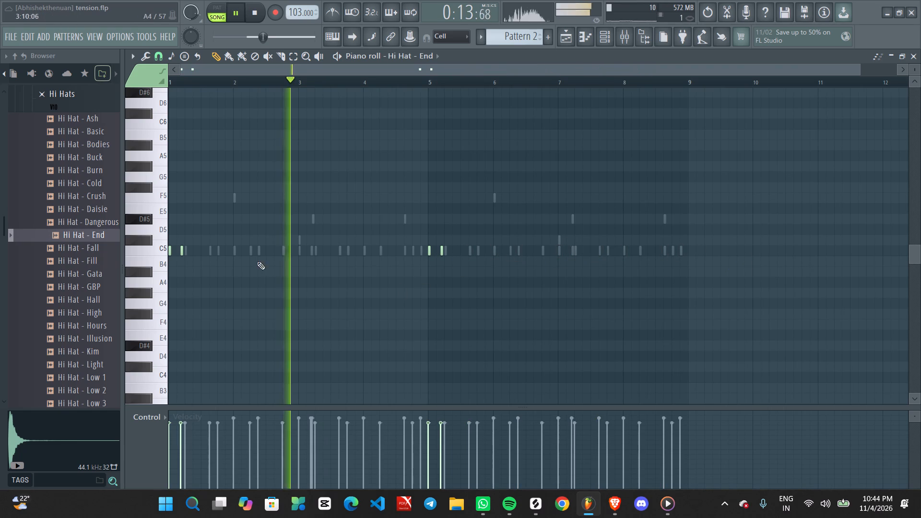
pyautogui.press('space')
pyautogui.moveTo(179, 82); pyautogui.dragTo(115, 94)
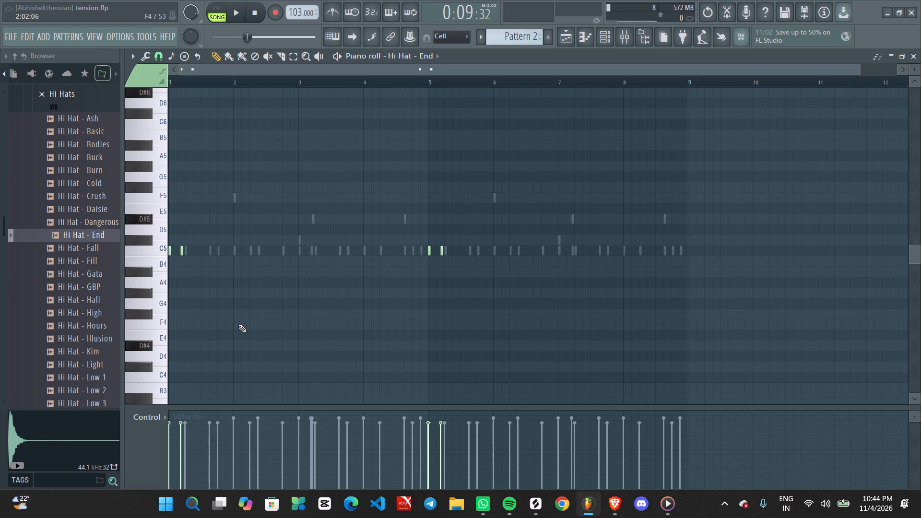
pyautogui.press('space')
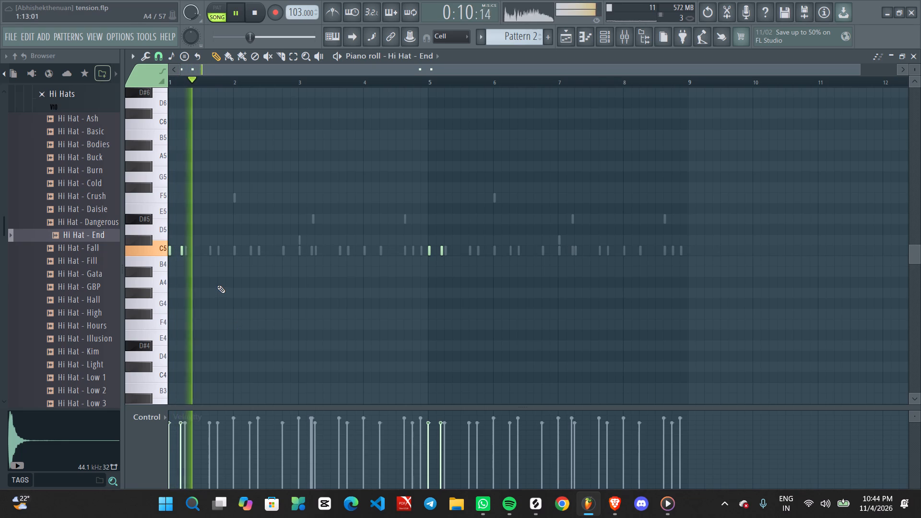
pyautogui.press('space')
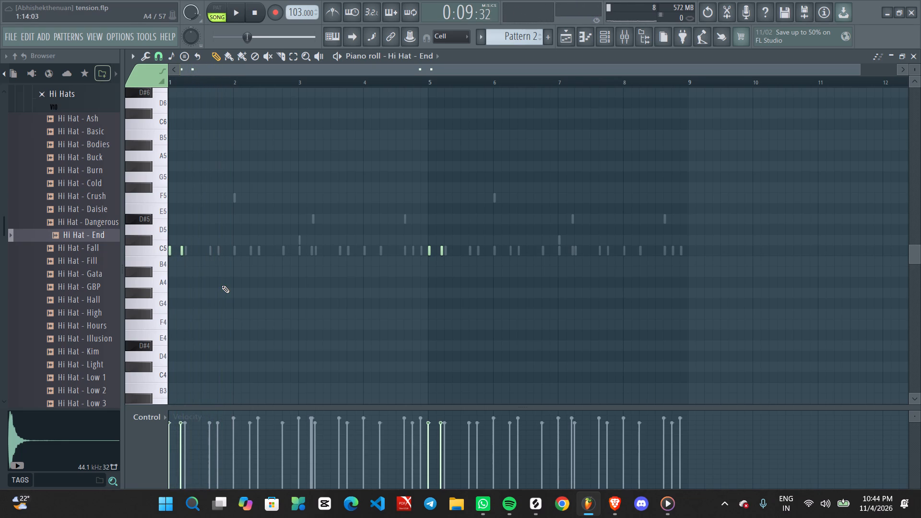
# Add two C5 Hi Hat - End notes on the kick hits at the start of bars 2 and 6 during playback.
pyautogui.keyDown('ctrl'); pyautogui.scroll(2, 228, 290); pyautogui.keyUp('ctrl')
pyautogui.moveTo(220, 278); pyautogui.dragTo(394, 259, button='middle')
pyautogui.press('space')
pyautogui.keyDown('ctrl'); pyautogui.scroll(3, 263, 236); pyautogui.keyUp('ctrl')
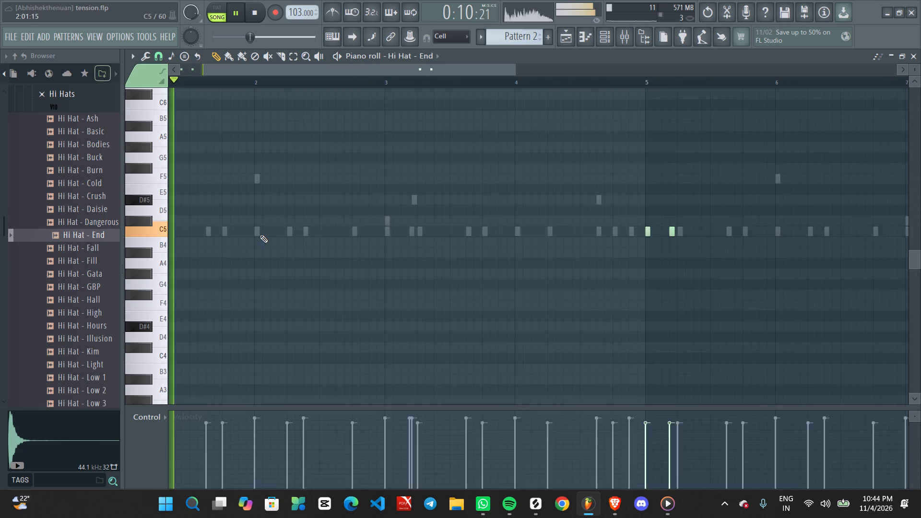
pyautogui.click(255, 231)
pyautogui.click(291, 231)
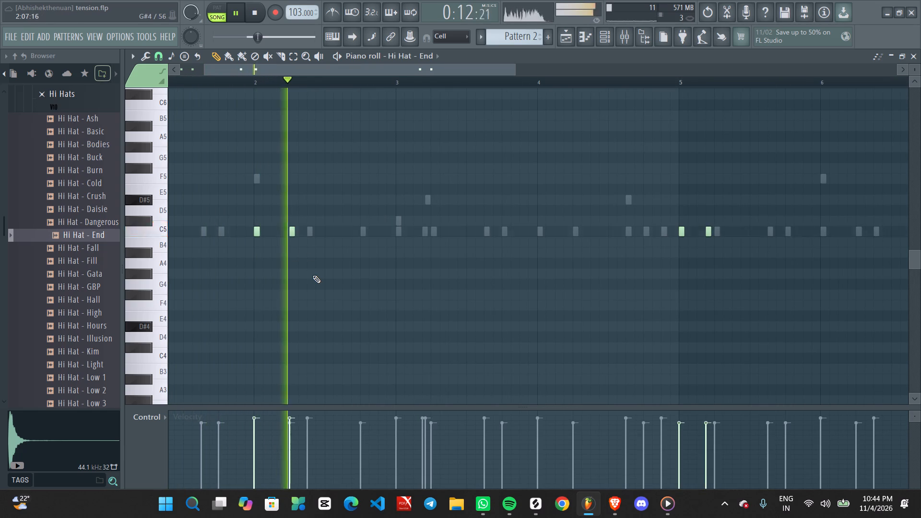
pyautogui.keyDown('ctrl'); pyautogui.scroll(-8, 313, 275); pyautogui.keyUp('ctrl')
pyautogui.keyDown('ctrl'); pyautogui.scroll(5, 449, 281); pyautogui.keyUp('ctrl')
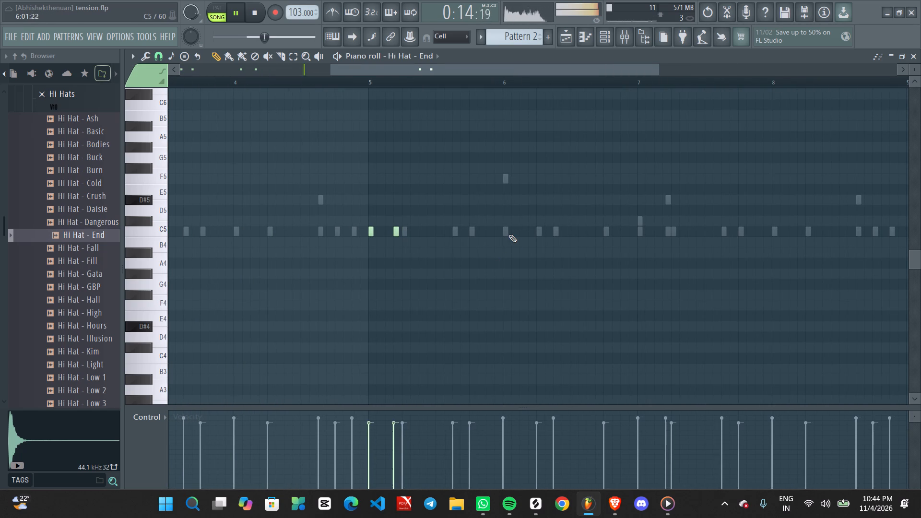
pyautogui.click(503, 232)
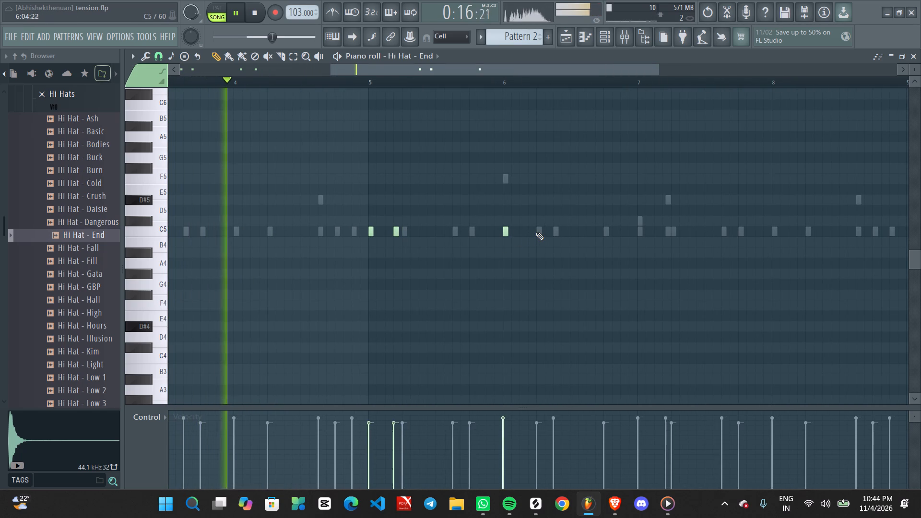
pyautogui.click(536, 232)
pyautogui.keyDown('ctrl'); pyautogui.scroll(-8, 486, 260); pyautogui.keyUp('ctrl')
pyautogui.keyDown('ctrl'); pyautogui.scroll(-4, 401, 291); pyautogui.keyUp('ctrl')
pyautogui.keyDown('ctrl'); pyautogui.scroll(3, 428, 293); pyautogui.keyUp('ctrl')
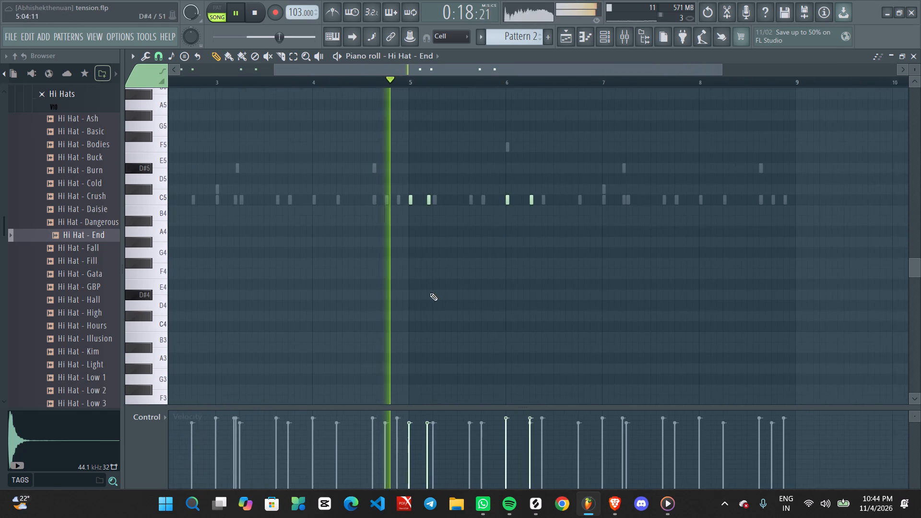
pyautogui.keyDown('ctrl'); pyautogui.scroll(-2, 506, 209); pyautogui.keyUp('ctrl')
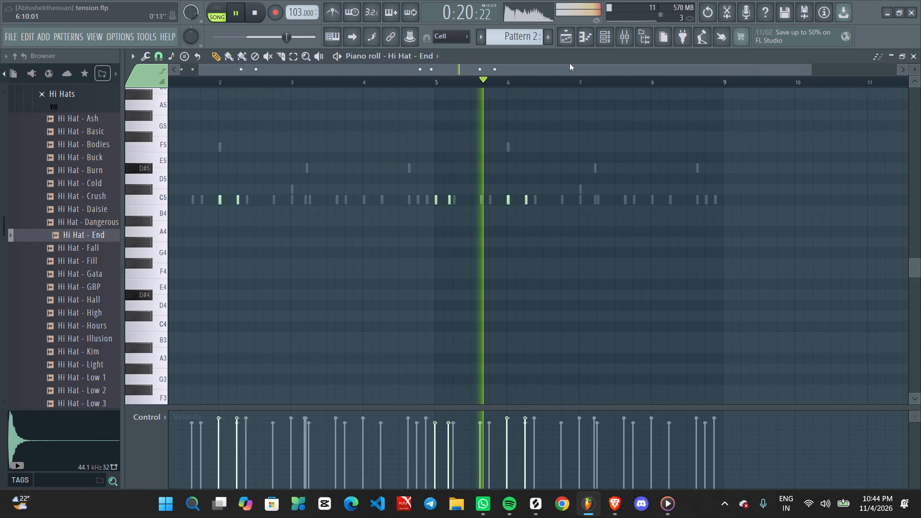
# Reopen the Hi Hat - End piano roll from its channel and delete the second note in bars 2 and 6.
pyautogui.click(597, 41)
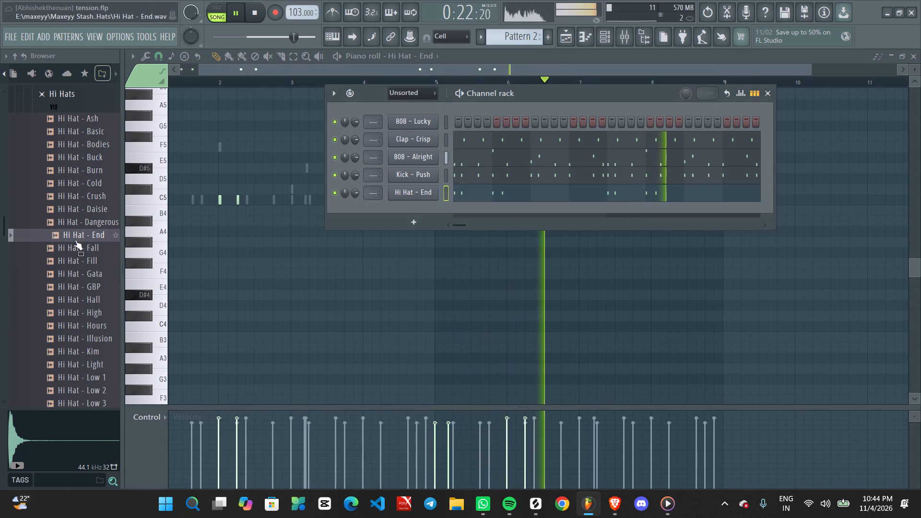
pyautogui.scroll(1, 74, 213)
pyautogui.rightClick(408, 193)
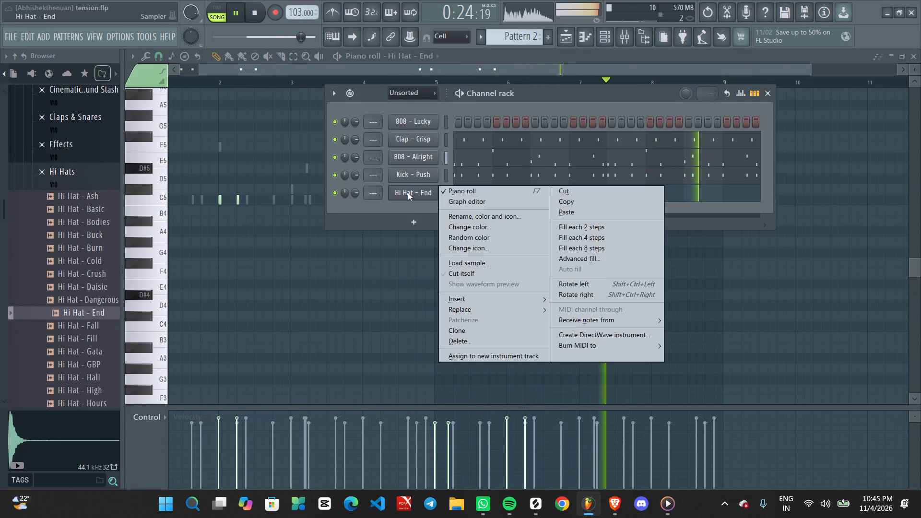
pyautogui.click(451, 193)
pyautogui.moveTo(416, 190); pyautogui.dragTo(421, 190, button='right')
pyautogui.click(474, 192)
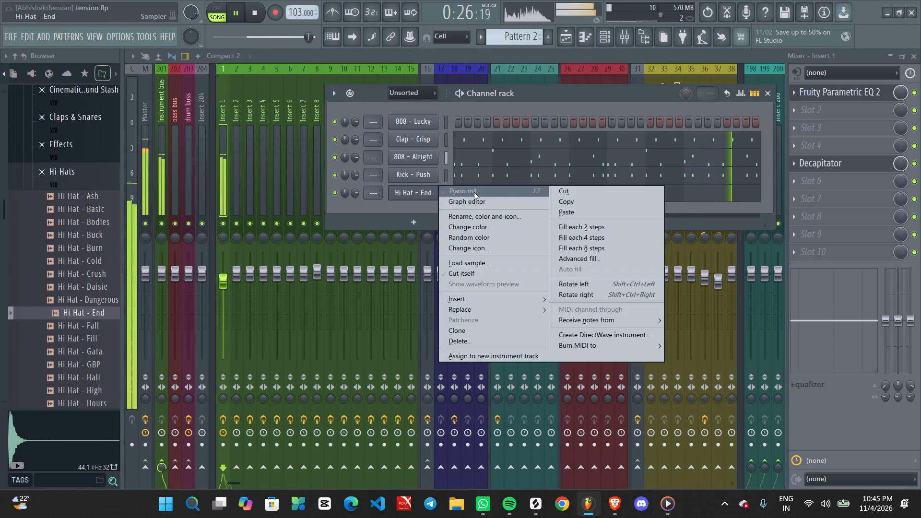
pyautogui.keyDown('ctrl'); pyautogui.scroll(2, 506, 225); pyautogui.keyUp('ctrl')
pyautogui.moveTo(565, 199); pyautogui.dragTo(555, 204, button='right')
pyautogui.keyDown('ctrl'); pyautogui.scroll(-6, 300, 214); pyautogui.keyUp('ctrl')
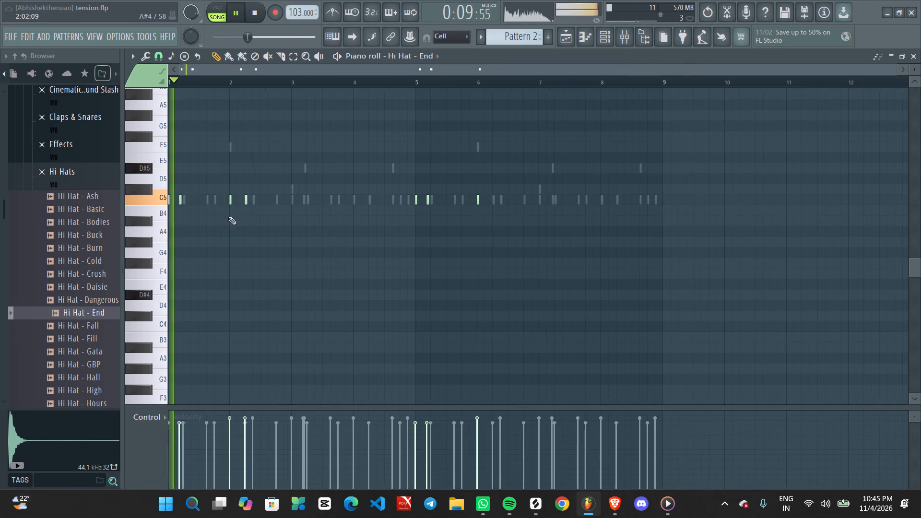
pyautogui.moveTo(246, 198); pyautogui.dragTo(256, 203, button='right')
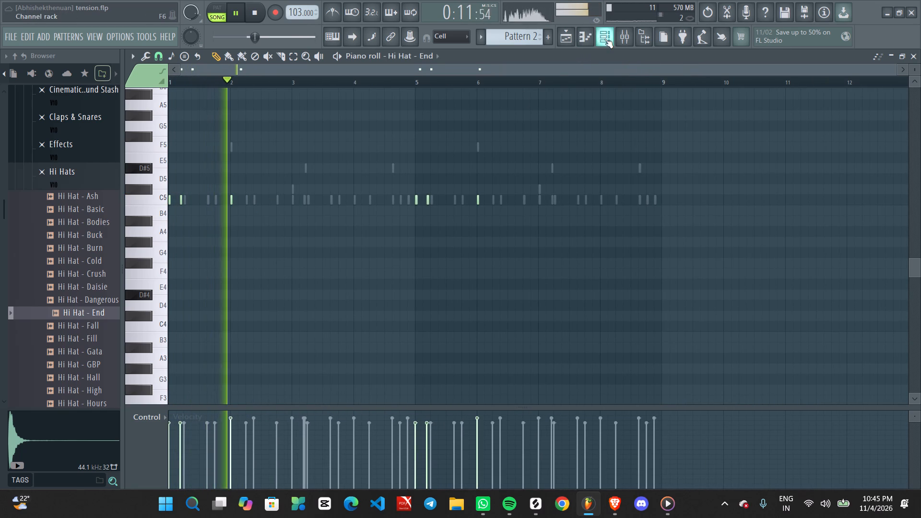
# Audition samples in the Open Hats folder and replace the Hi Hat - End channel's sample with Open Hat - Evo.
pyautogui.click(604, 39)
pyautogui.click(72, 176)
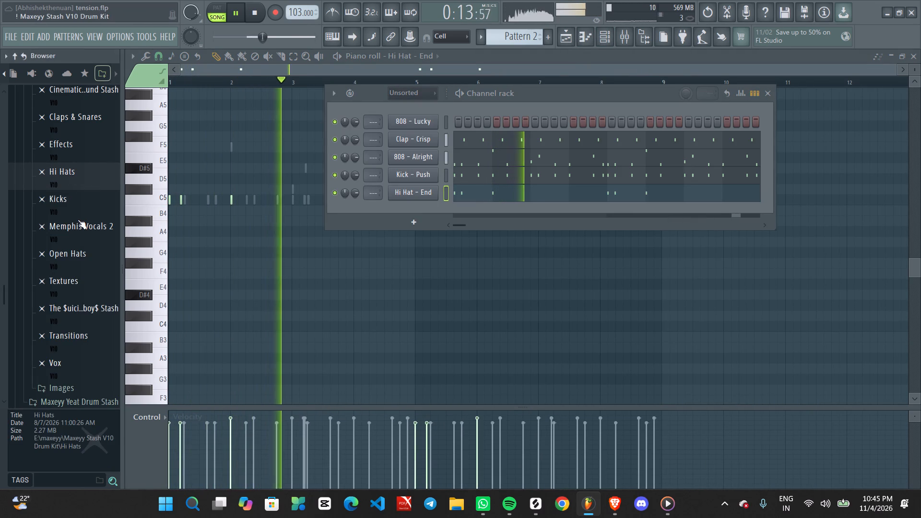
pyautogui.scroll(-1, 78, 212)
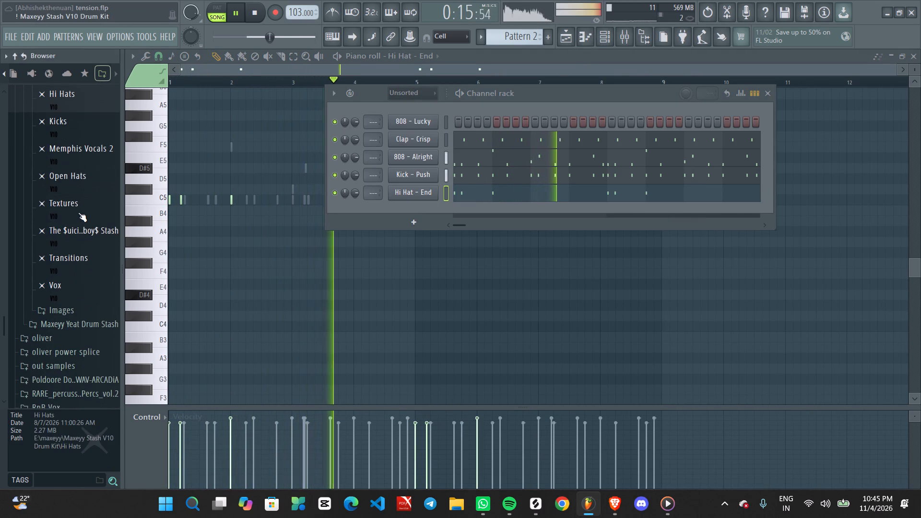
pyautogui.click(79, 184)
pyautogui.click(81, 217)
pyautogui.click(84, 246)
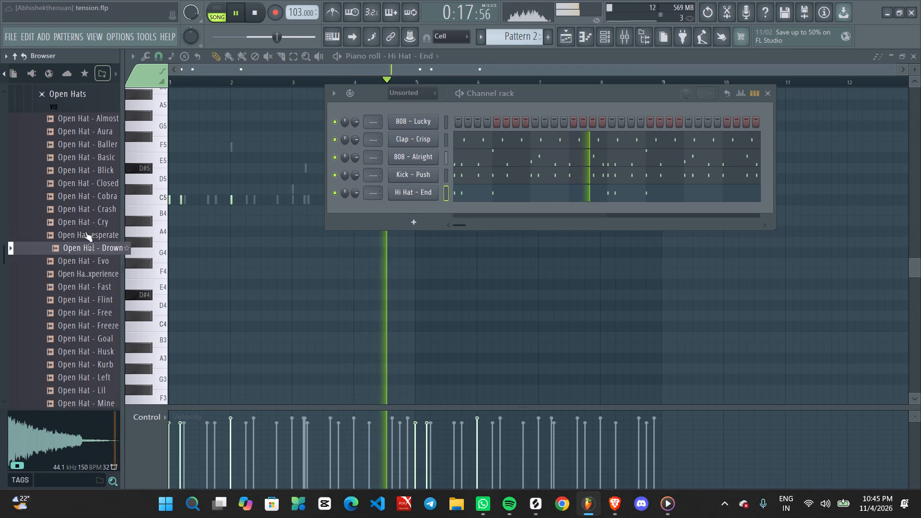
pyautogui.click(90, 259)
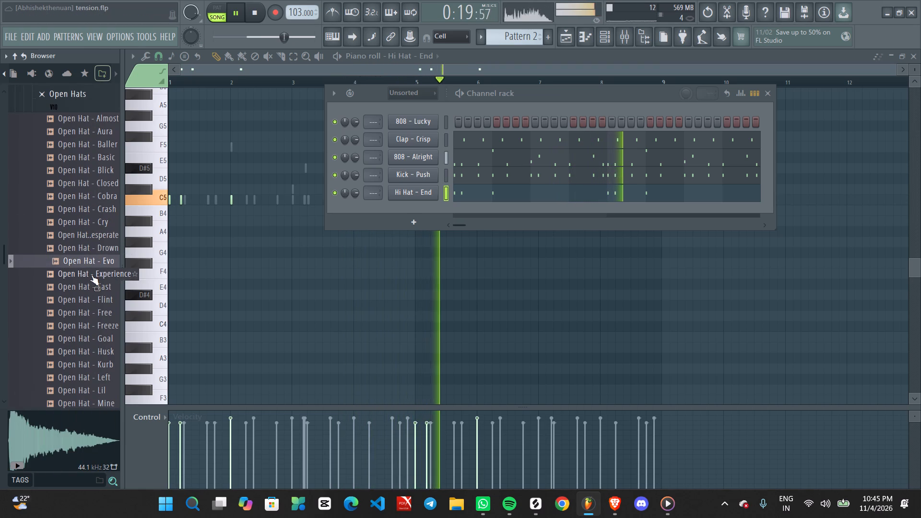
pyautogui.moveTo(90, 257); pyautogui.dragTo(405, 194)
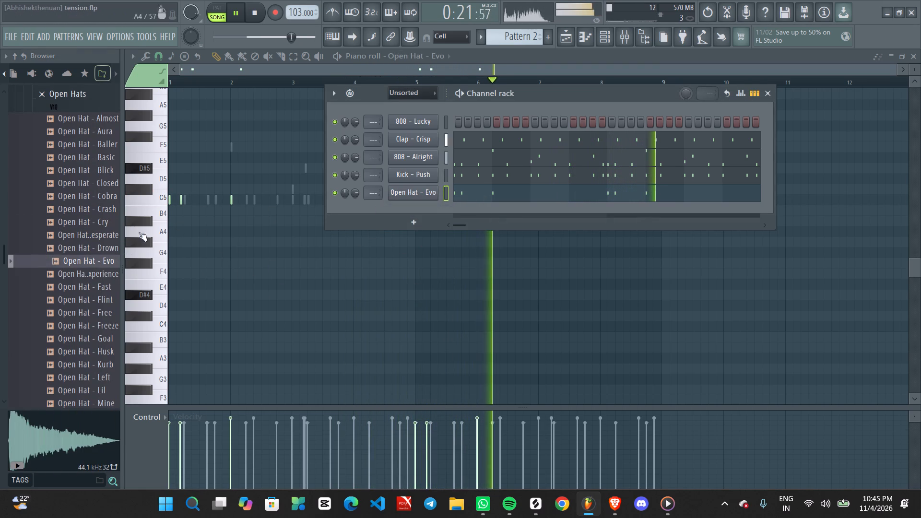
pyautogui.scroll(2, 79, 214)
pyautogui.click(78, 251)
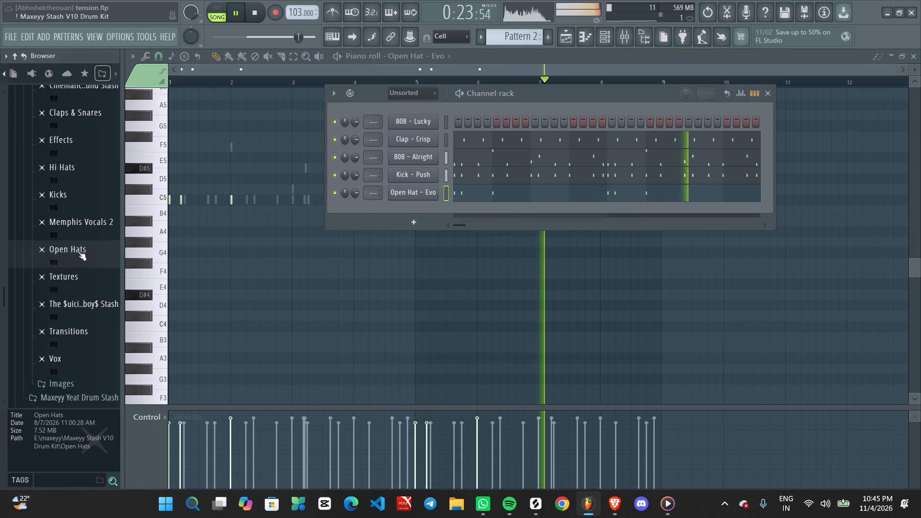
# Play the pattern several times to check how Open Hat - Evo sits with the kick, clap and 808.
pyautogui.press('space')
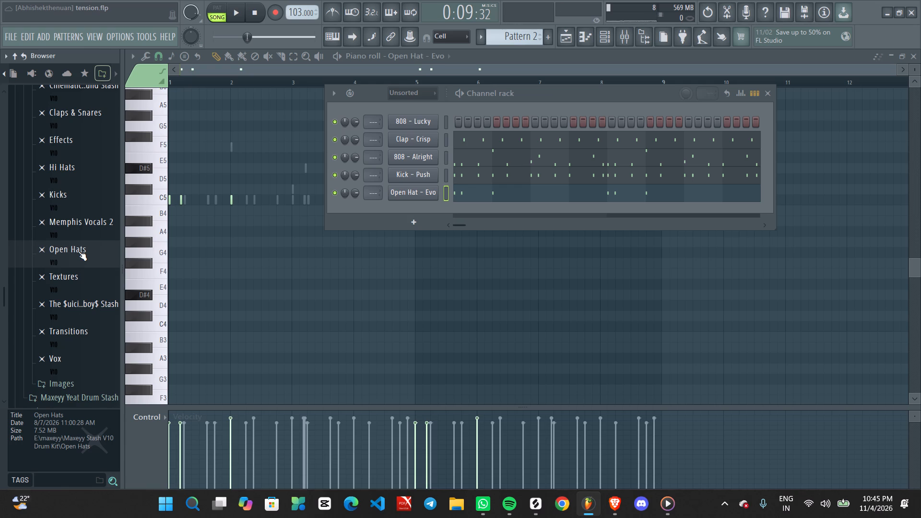
pyautogui.press('space')
pyautogui.press('space')
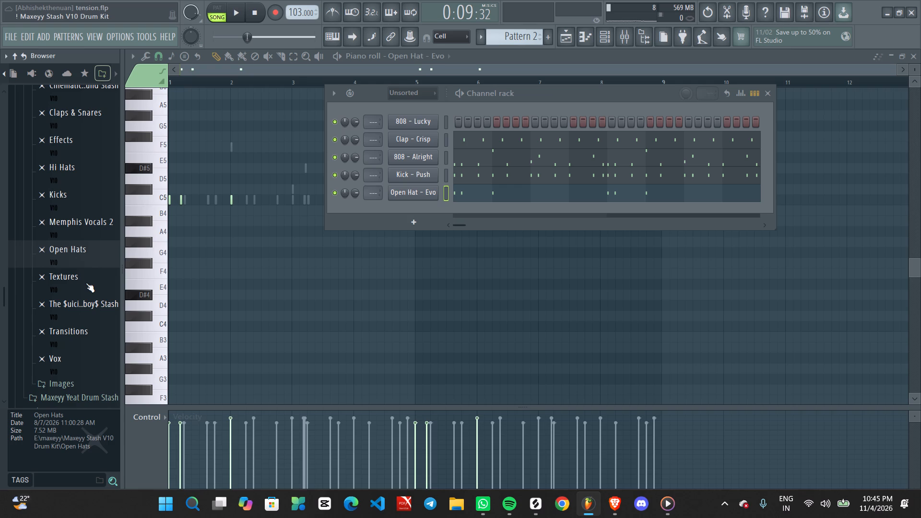
pyautogui.press('space')
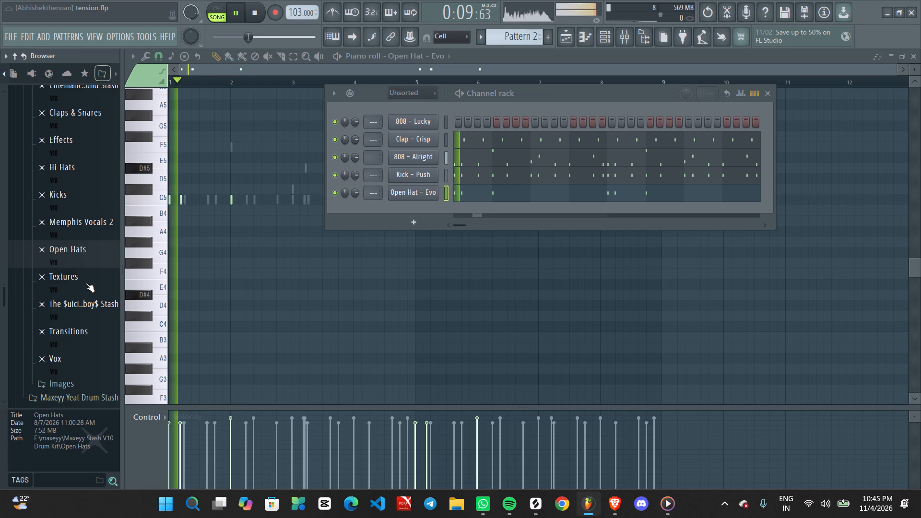
pyautogui.press('space')
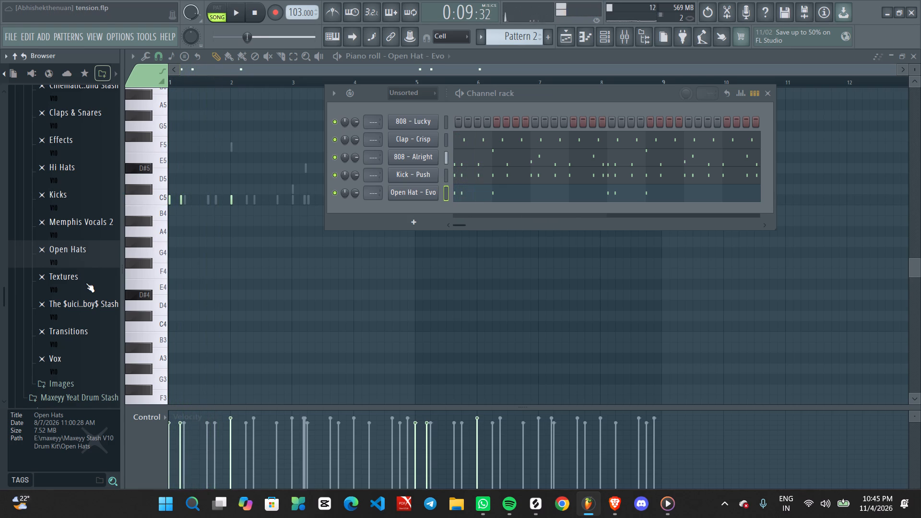
pyautogui.press('space')
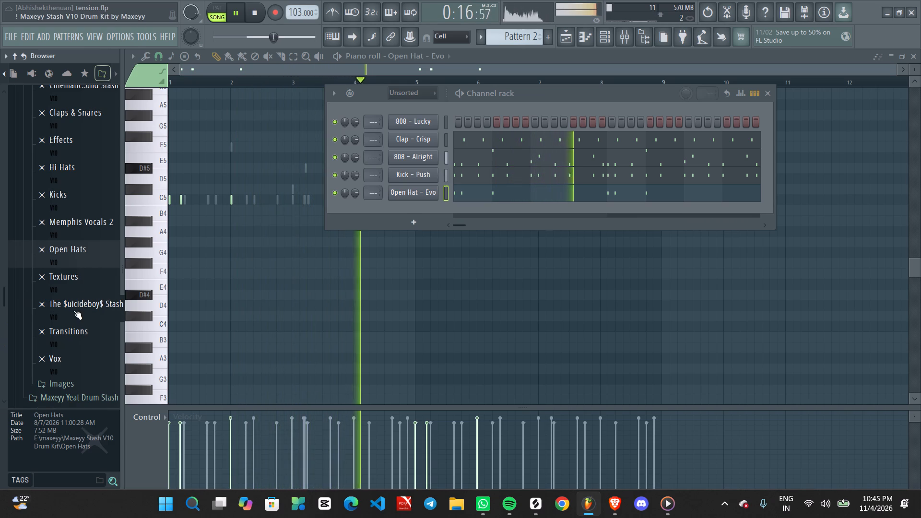
pyautogui.press('space')
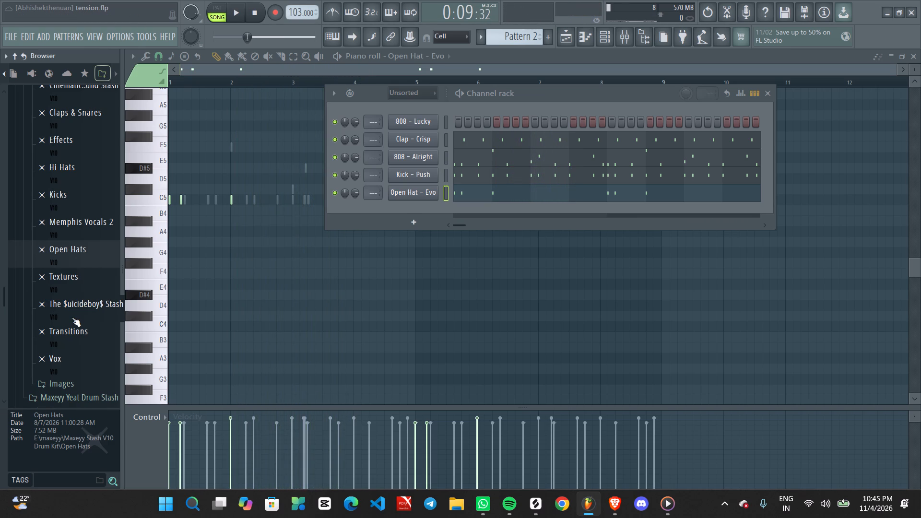
# Lower the Open Hat - Evo channel volume to 47% during playback.
pyautogui.press('space')
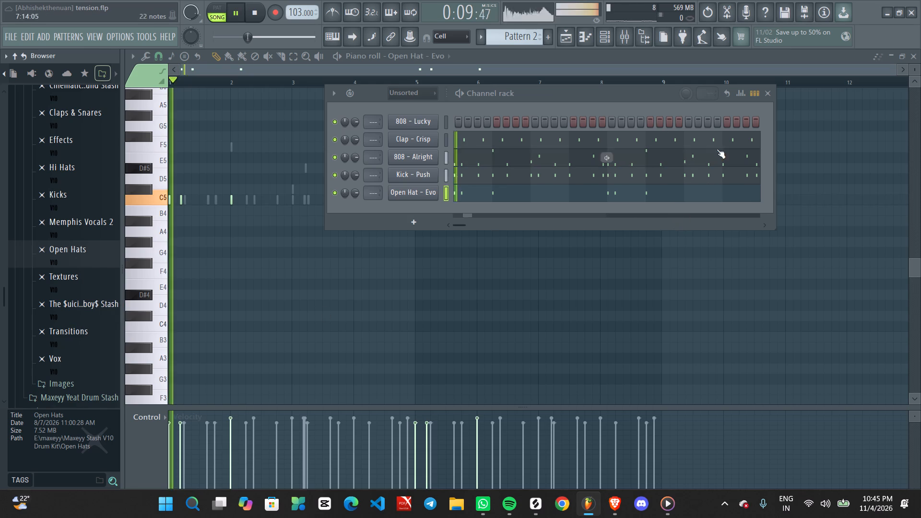
pyautogui.click(418, 198)
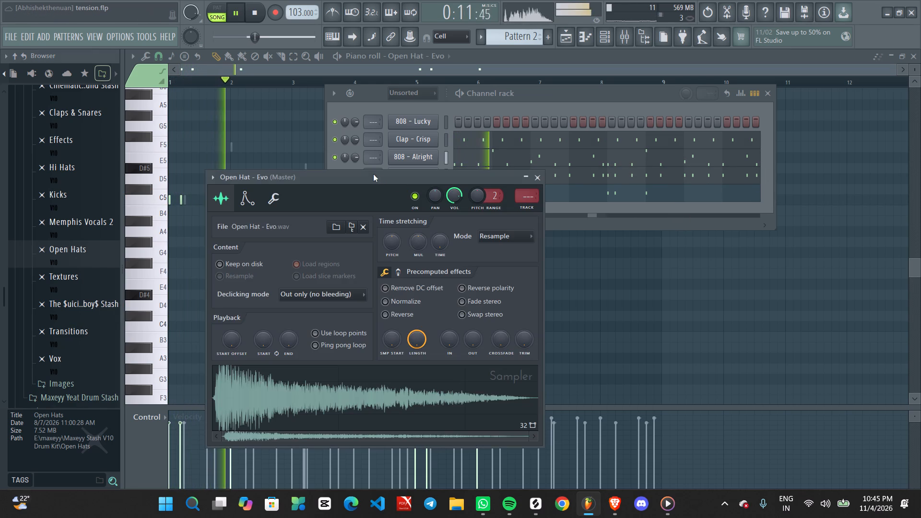
pyautogui.scroll(-13, 454, 197)
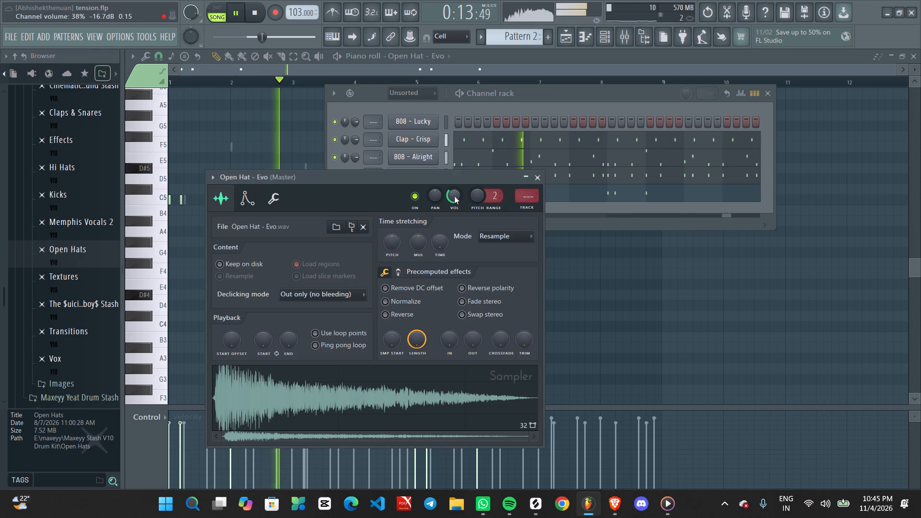
pyautogui.scroll(3, 454, 196)
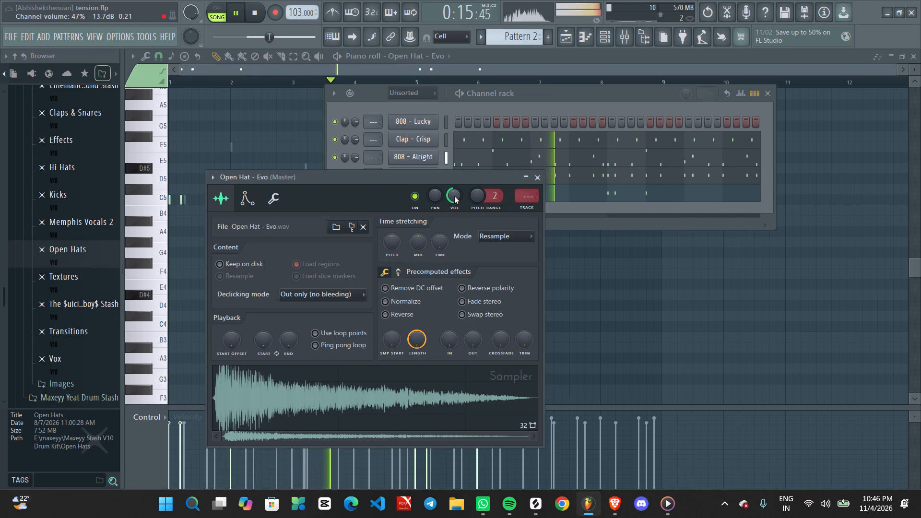
pyautogui.click(534, 177)
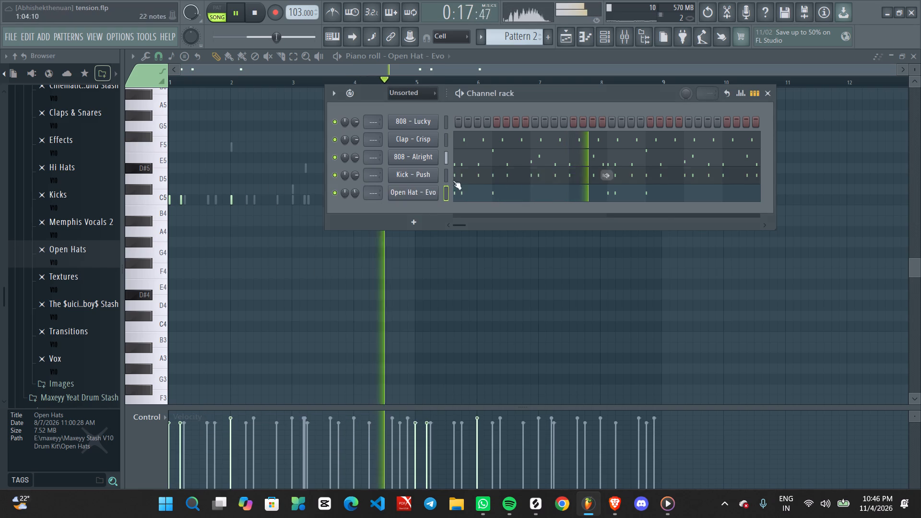
pyautogui.press('space')
# Reopen the Open Hat - Evo piano roll and copy the two bar 1 notes to the start of bar 3.
pyautogui.moveTo(435, 187); pyautogui.dragTo(447, 190, button='right')
pyautogui.click(474, 195)
pyautogui.moveTo(402, 197); pyautogui.dragTo(418, 200, button='right')
pyautogui.click(465, 191)
pyautogui.keyDown('ctrl'); pyautogui.scroll(2, 457, 220); pyautogui.keyUp('ctrl')
pyautogui.moveTo(335, 257); pyautogui.dragTo(547, 257, button='middle')
pyautogui.keyDown('ctrl'); pyautogui.scroll(3, 255, 259); pyautogui.keyUp('ctrl')
pyautogui.moveTo(320, 258); pyautogui.dragTo(460, 253, button='middle')
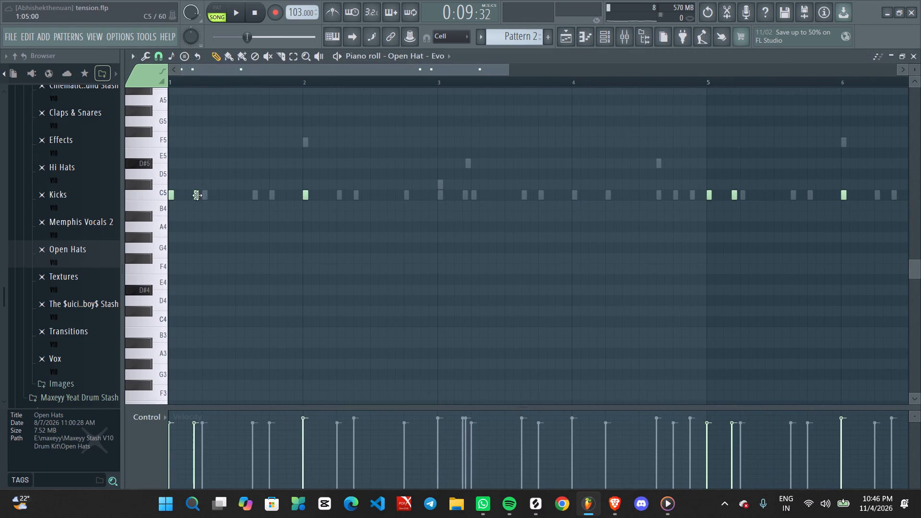
pyautogui.keyDown('ctrl'); pyautogui.moveTo(170, 189); pyautogui.dragTo(217, 206); pyautogui.keyUp('ctrl')
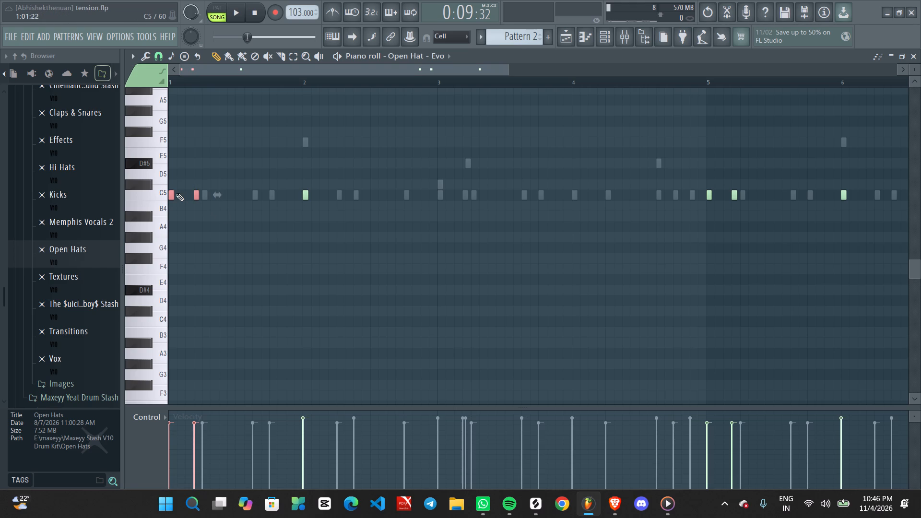
pyautogui.keyDown('shift'); pyautogui.moveTo(171, 193); pyautogui.dragTo(432, 189); pyautogui.keyUp('shift')
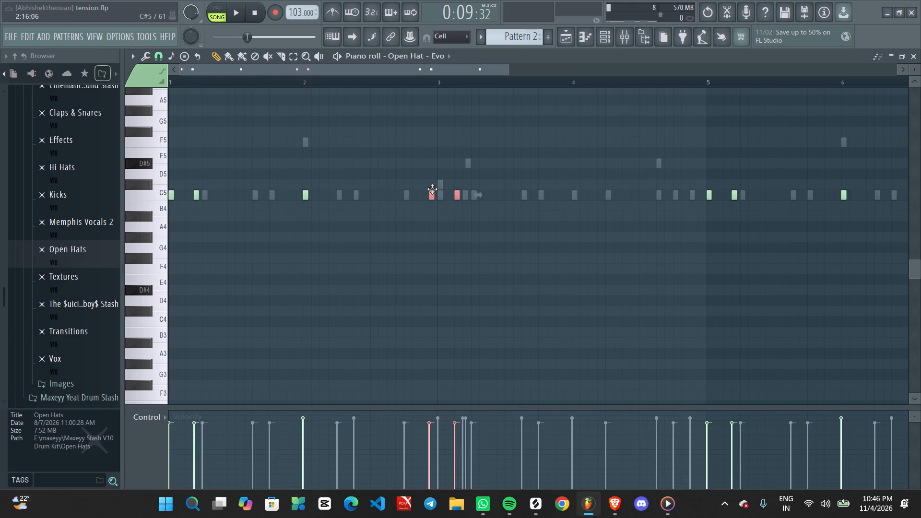
pyautogui.keyDown('shift'); pyautogui.moveTo(432, 189); pyautogui.dragTo(440, 190); pyautogui.keyUp('shift')
pyautogui.keyDown('ctrl'); pyautogui.click(453, 212); pyautogui.keyUp('ctrl')
# Delete the three open-hat notes in bars 5 and 6.
pyautogui.keyDown('ctrl'); pyautogui.scroll(-6, 526, 211); pyautogui.keyUp('ctrl')
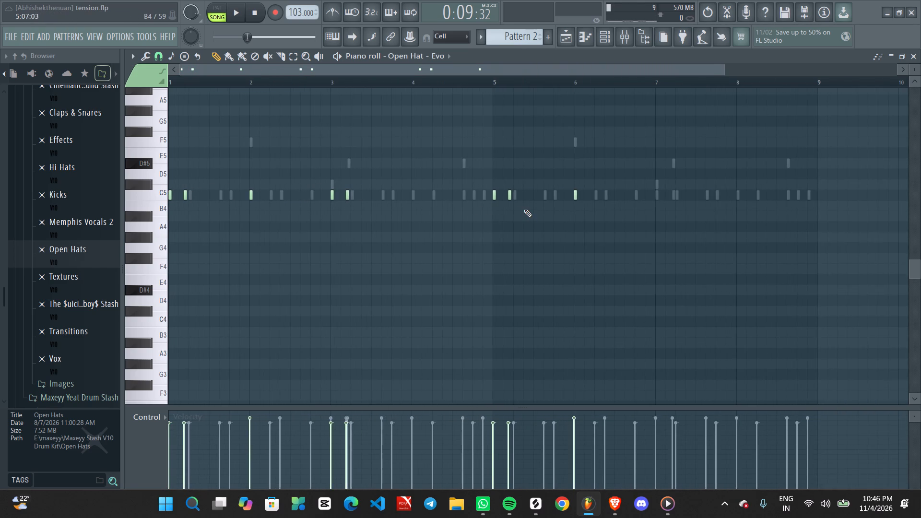
pyautogui.keyDown('ctrl'); pyautogui.scroll(2, 498, 215); pyautogui.keyUp('ctrl')
pyautogui.keyDown('ctrl'); pyautogui.moveTo(463, 170); pyautogui.dragTo(701, 240); pyautogui.keyUp('ctrl')
pyautogui.press('Delete')
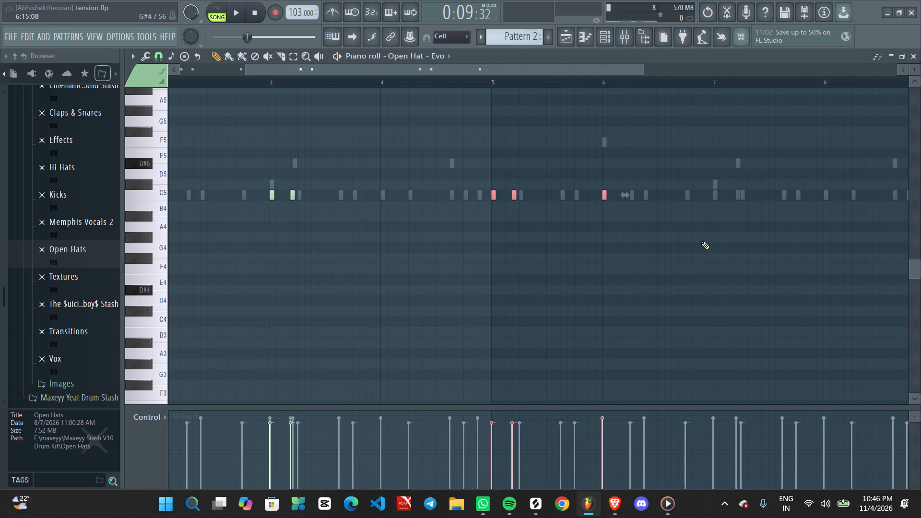
# Select the open-hat notes across bars 1 to 4 and duplicate them into bars 5 to 8.
pyautogui.keyDown('ctrl'); pyautogui.scroll(-3, 436, 109); pyautogui.keyUp('ctrl')
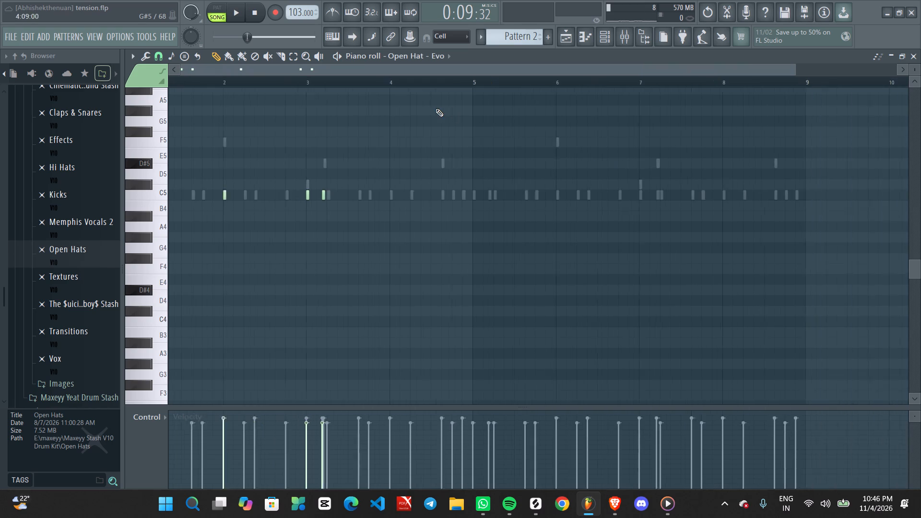
pyautogui.keyDown('ctrl'); pyautogui.scroll(-4, 436, 109); pyautogui.keyUp('ctrl')
pyautogui.keyDown('ctrl'); pyautogui.moveTo(414, 83); pyautogui.dragTo(92, 101); pyautogui.keyUp('ctrl')
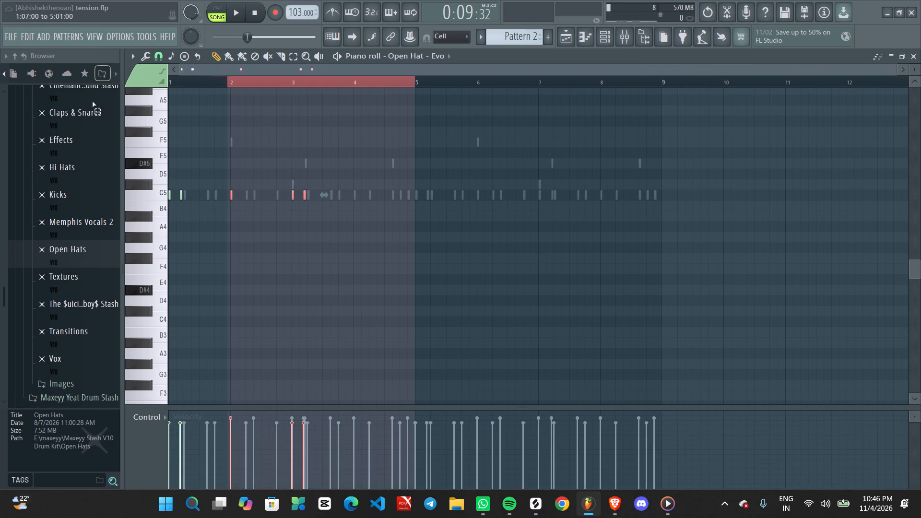
pyautogui.keyDown('ctrl'); pyautogui.moveTo(92, 101); pyautogui.dragTo(0, 149); pyautogui.keyUp('ctrl')
pyautogui.hotkey('ctrl', 'b')
pyautogui.hotkey('ctrl', 'd')
# Play the pattern from the start to check the revised eight-bar open-hat rhythm against the other drums.
pyautogui.keyDown('ctrl'); pyautogui.scroll(1, 264, 254); pyautogui.keyUp('ctrl')
pyautogui.moveTo(286, 259); pyautogui.dragTo(511, 265, button='middle')
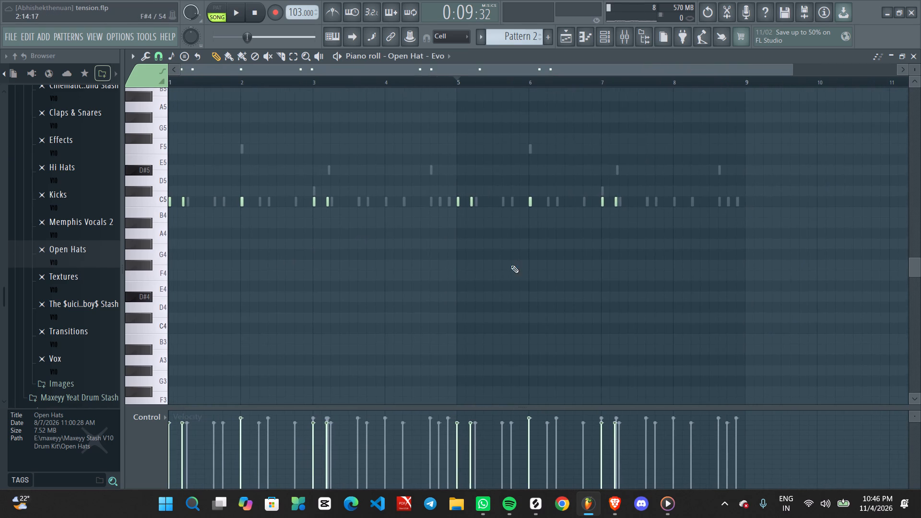
pyautogui.moveTo(511, 265); pyautogui.dragTo(516, 266, button='middle')
pyautogui.moveTo(184, 77); pyautogui.dragTo(132, 88)
pyautogui.press('space')
pyautogui.keyDown('ctrl'); pyautogui.scroll(2, 217, 254); pyautogui.keyUp('ctrl')
pyautogui.moveTo(229, 257); pyautogui.dragTo(297, 260, button='middle')
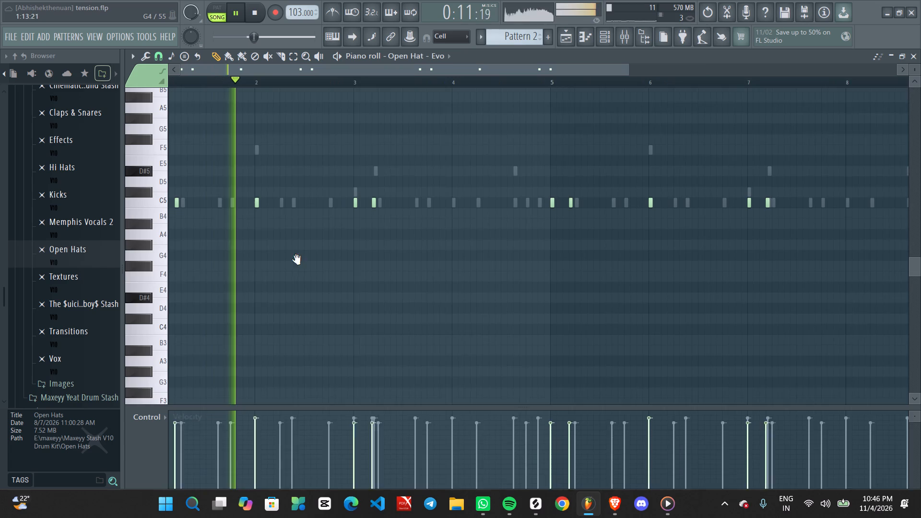
pyautogui.moveTo(297, 260); pyautogui.dragTo(314, 260, button='middle')
pyautogui.keyDown('ctrl'); pyautogui.scroll(-3, 308, 260); pyautogui.keyUp('ctrl')
pyautogui.press('space')
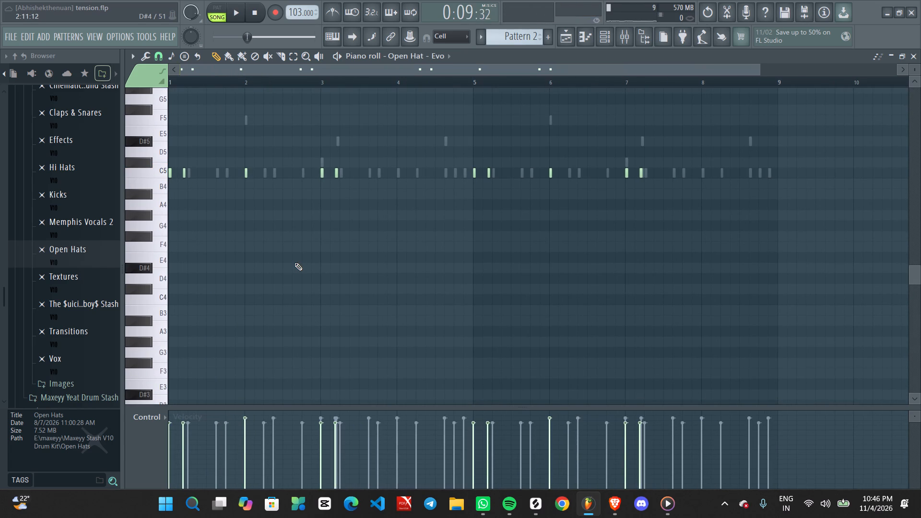
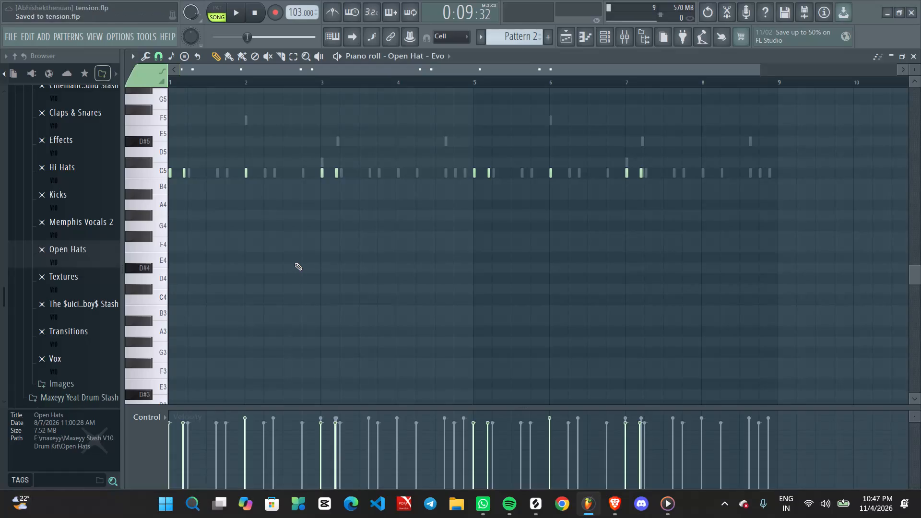
# Save the project with the revised eight-bar open-hat pattern under its existing name, tension.flp.
pyautogui.hotkey('ctrl', 's')
pyautogui.hotkey('ctrl', 's')
pyautogui.hotkey('ctrl', 's')
pyautogui.hotkey('ctrl', 's')
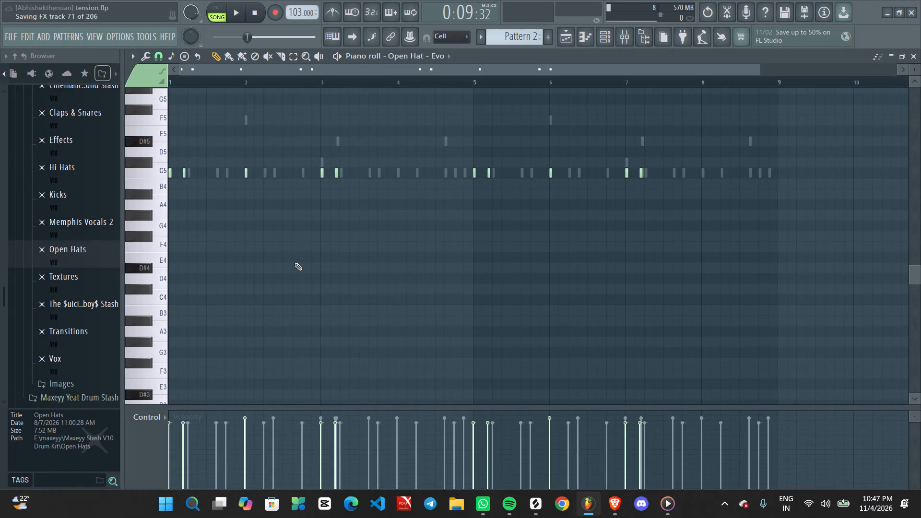
pyautogui.hotkey('ctrl', 's')
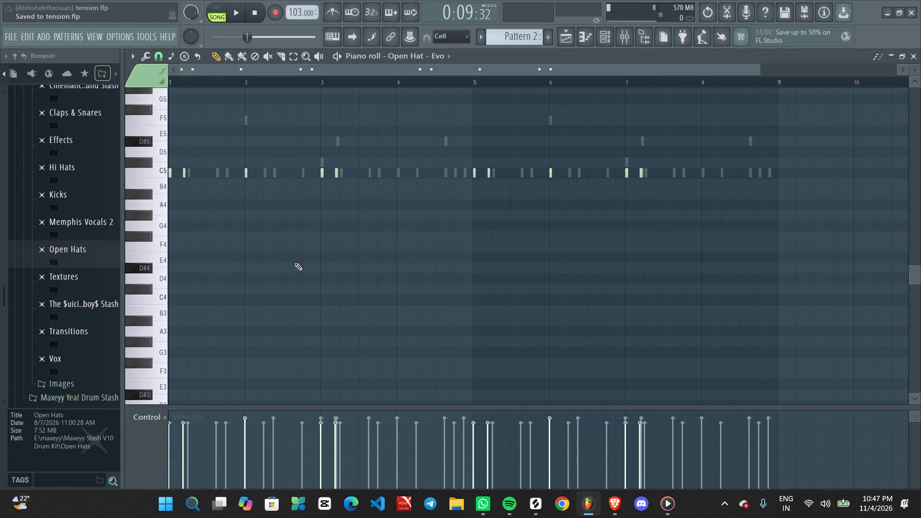